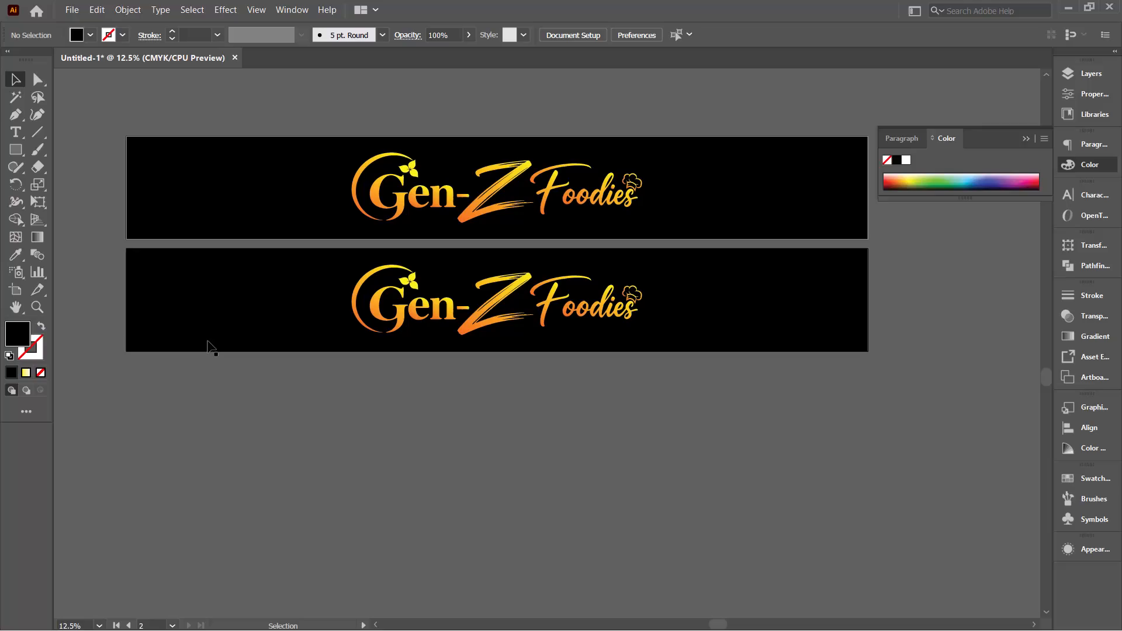
Duplicate the second banner artboard with its artwork, placing the copy directly below at a Y position of about 28.6 in.
left_click(12, 291)
left_click_drag(432, 322, 434, 418, "alt+shift")
key("ctrl+z")
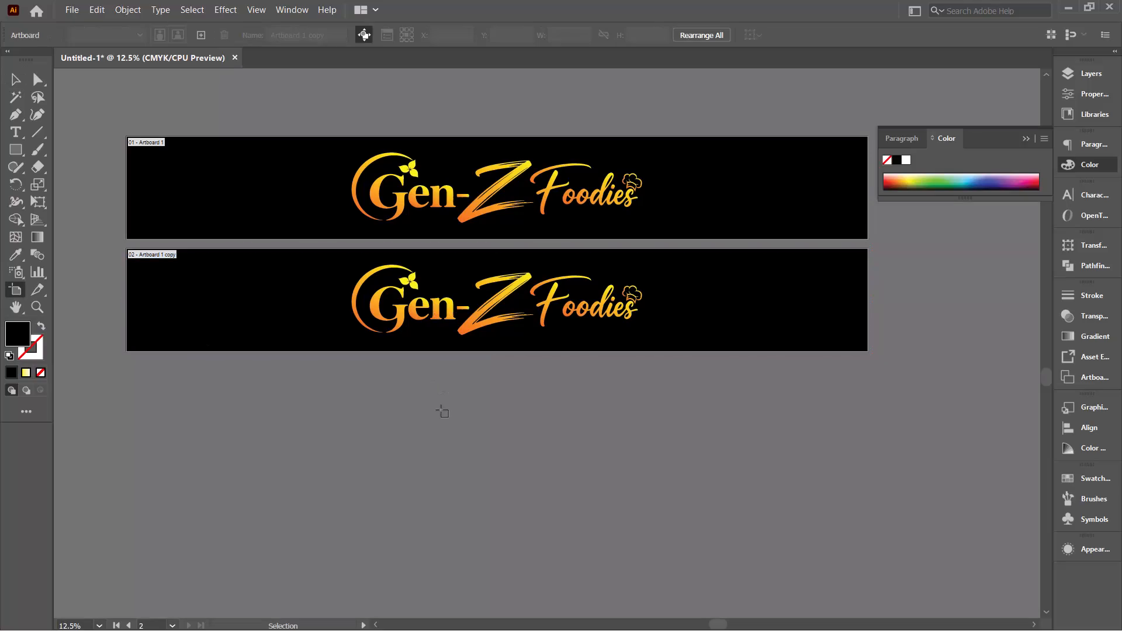
key("ctrl+z")
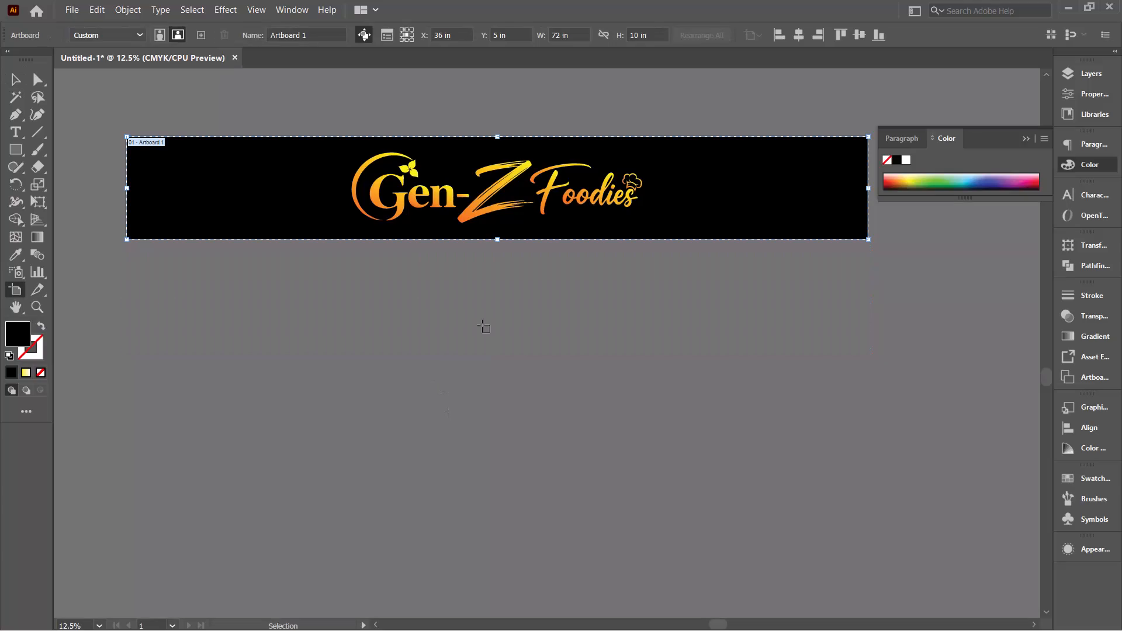
key("ctrl+shift+z")
key("ctrl+shift+z")
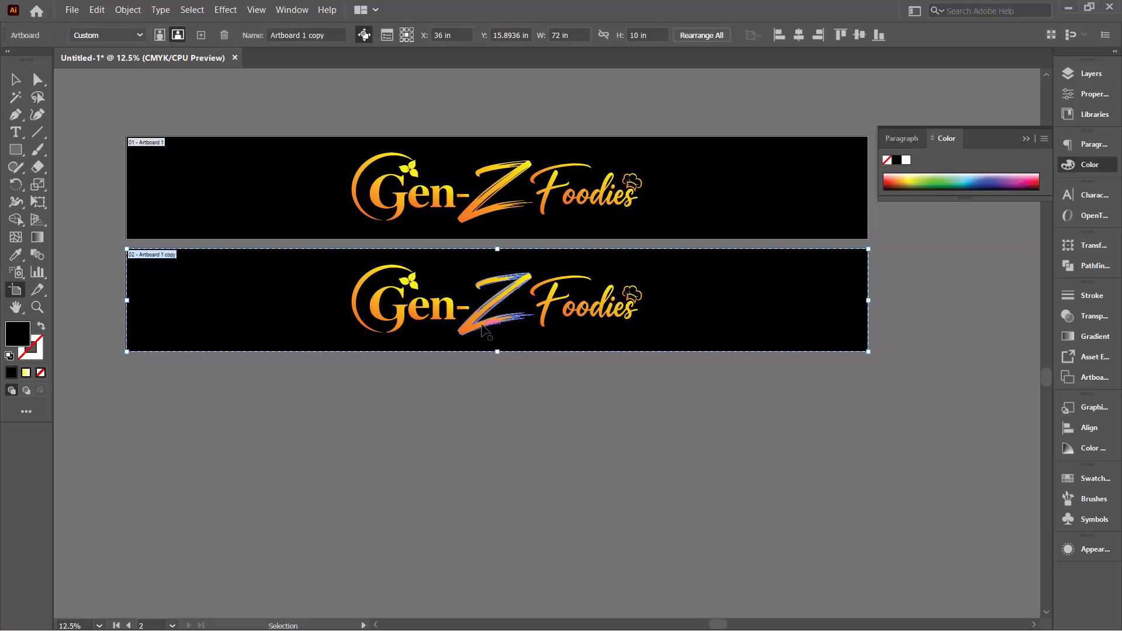
left_click_drag(482, 325, 494, 451, "alt")
left_click_drag(494, 451, 495, 456, "alt")
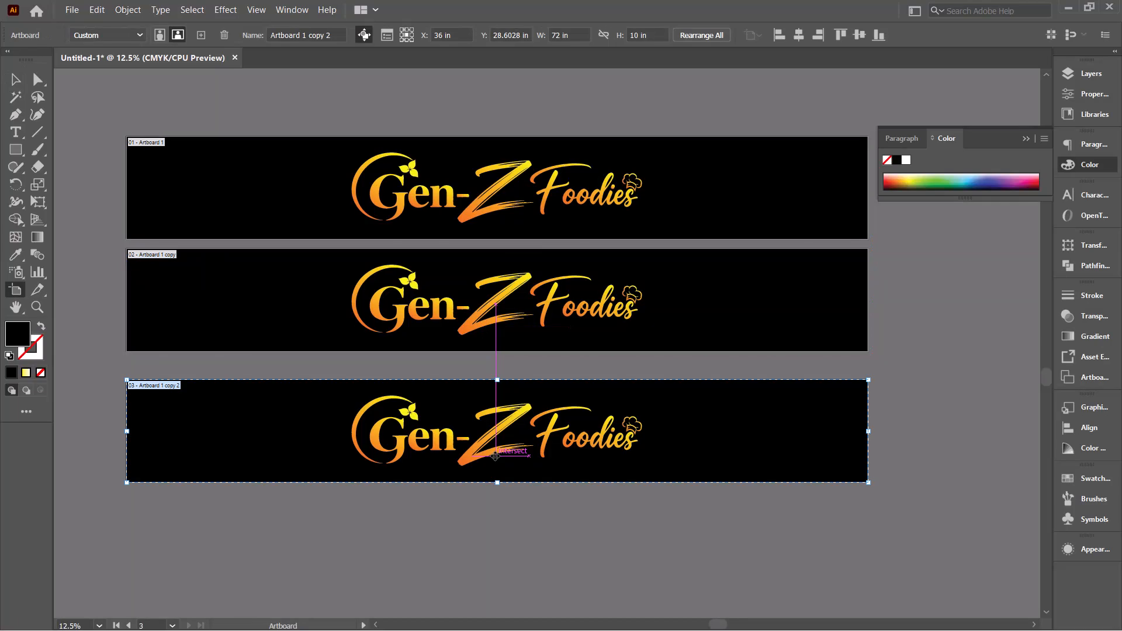
Set the new third artboard's width to 48 in.
double_click(555, 38)
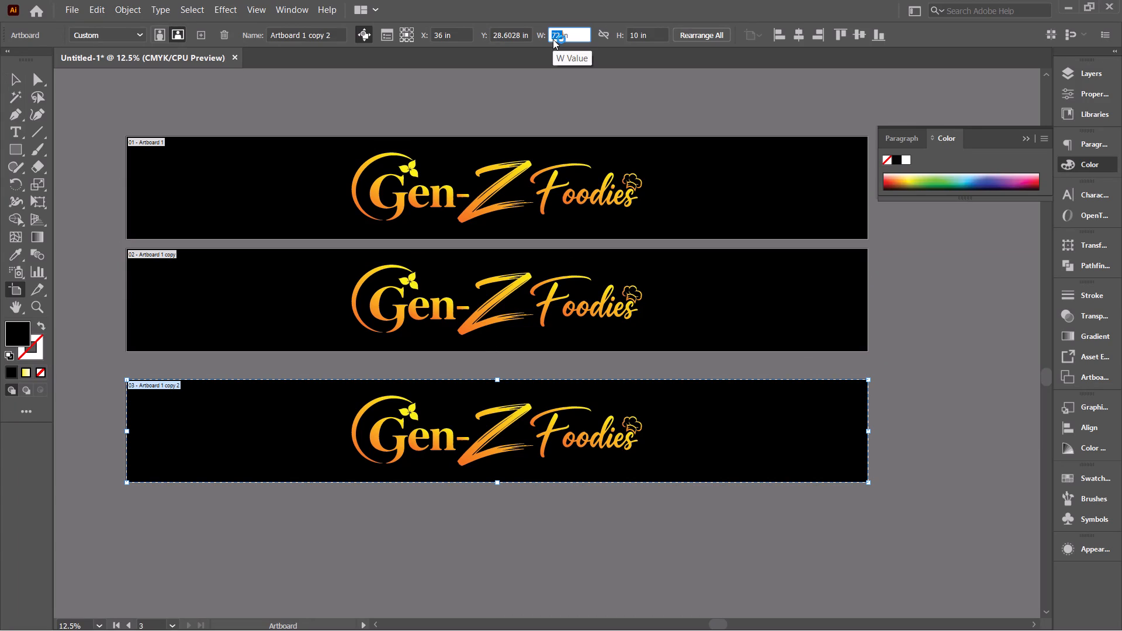
type("48")
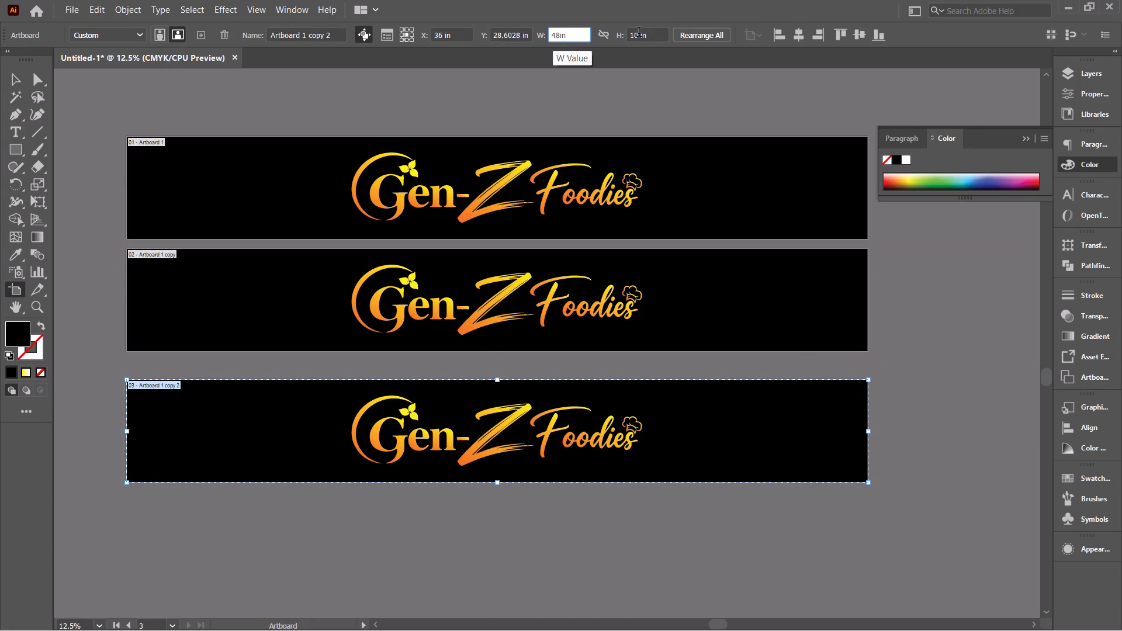
left_click(652, 38)
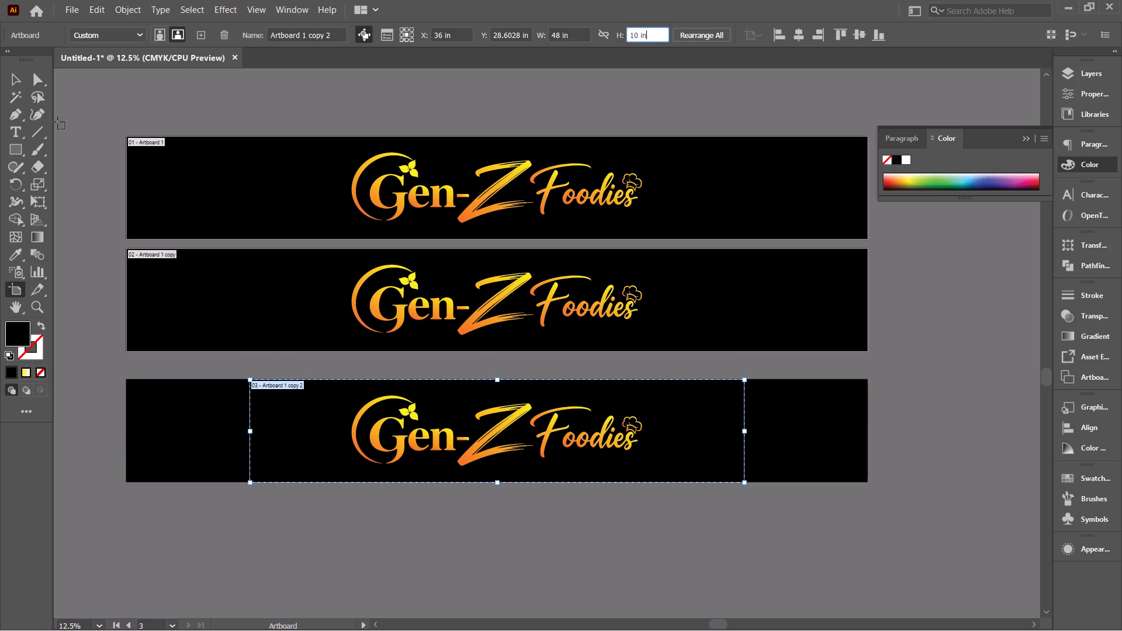
Trim the third banner's black background rectangle so its left edge meets the narrower artboard's left edge.
left_click(11, 81)
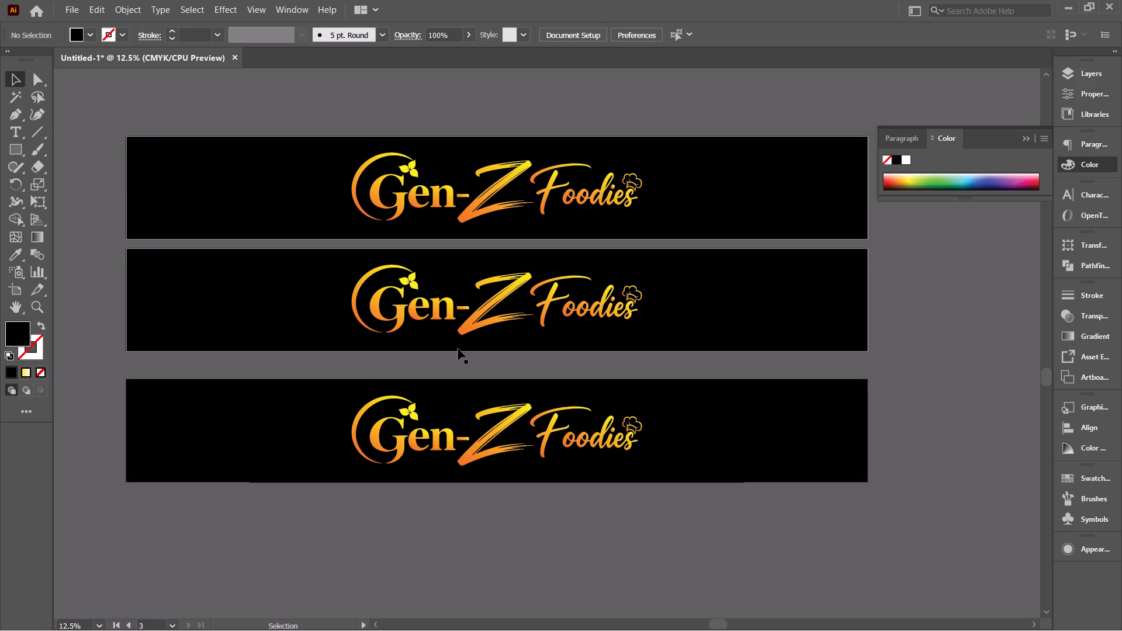
left_click(291, 418)
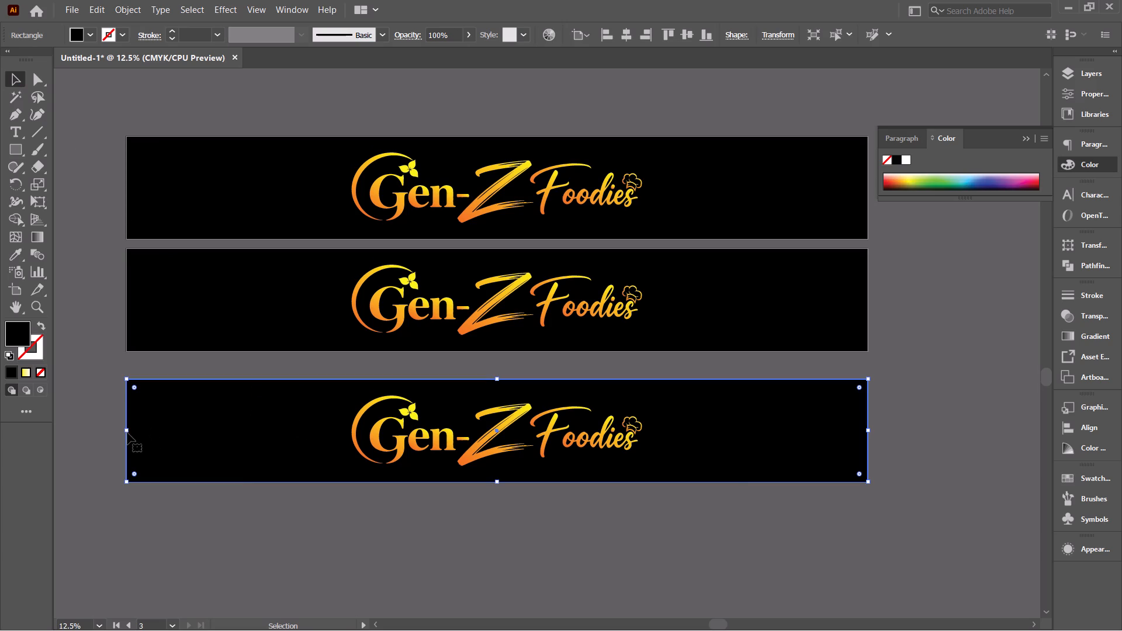
left_click_drag(126, 430, 143, 428)
left_click_drag(143, 428, 296, 436)
left_click_drag(296, 436, 265, 431)
key("ctrl+z")
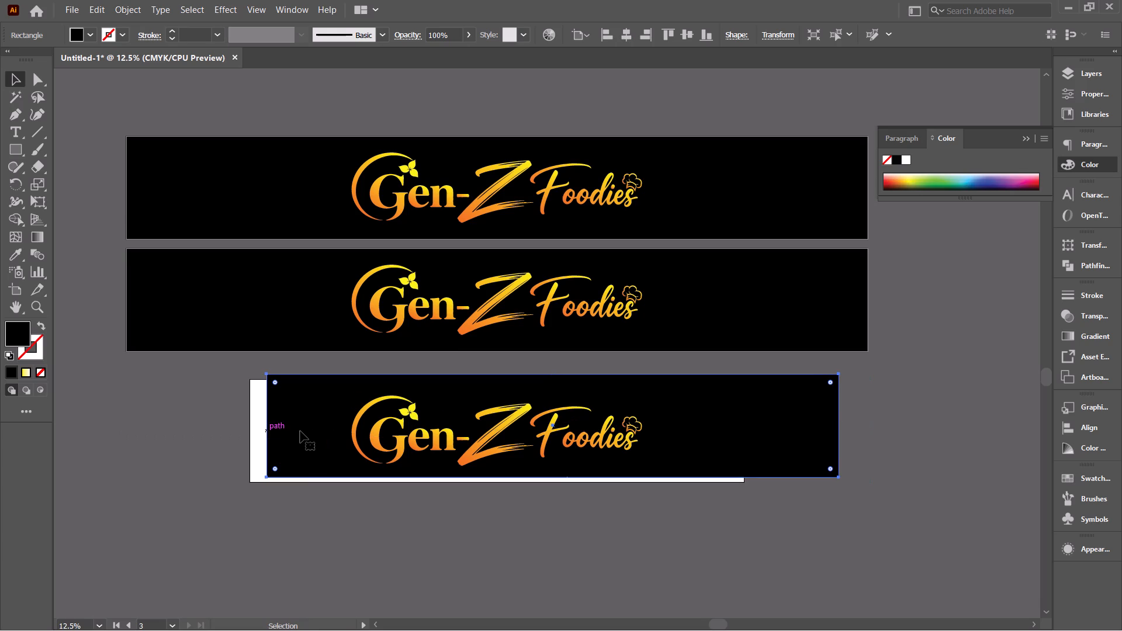
left_click_drag(295, 431, 300, 431)
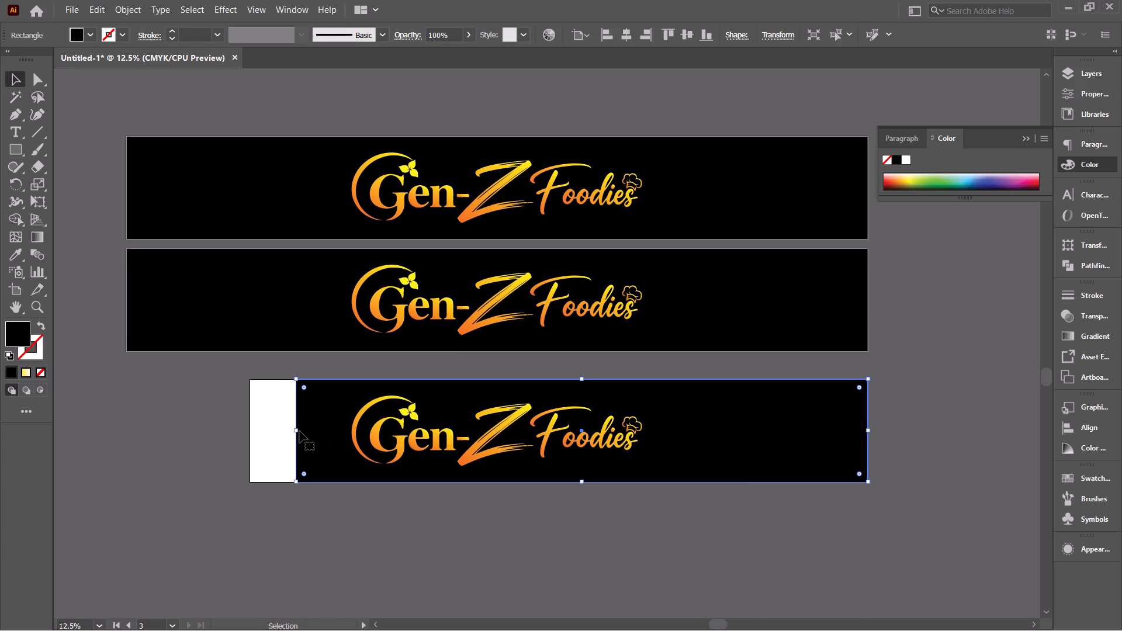
left_click_drag(300, 431, 250, 429)
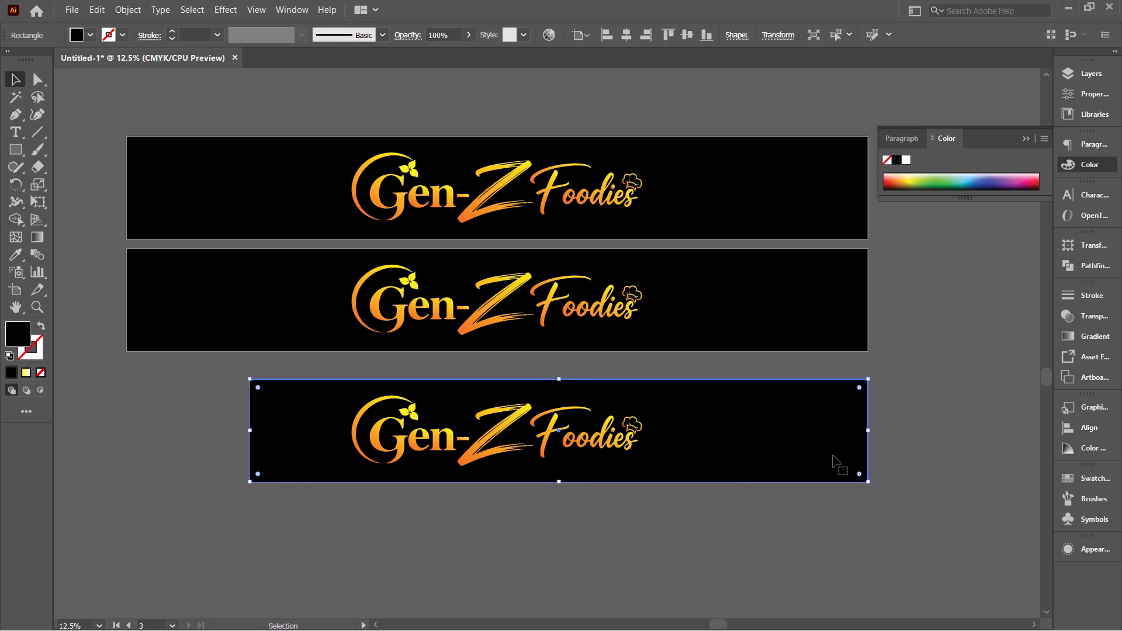
Narrow the third banner's black rectangle from its right side to about 50 in and centre it horizontally on the artboard.
left_click_drag(870, 432, 769, 433)
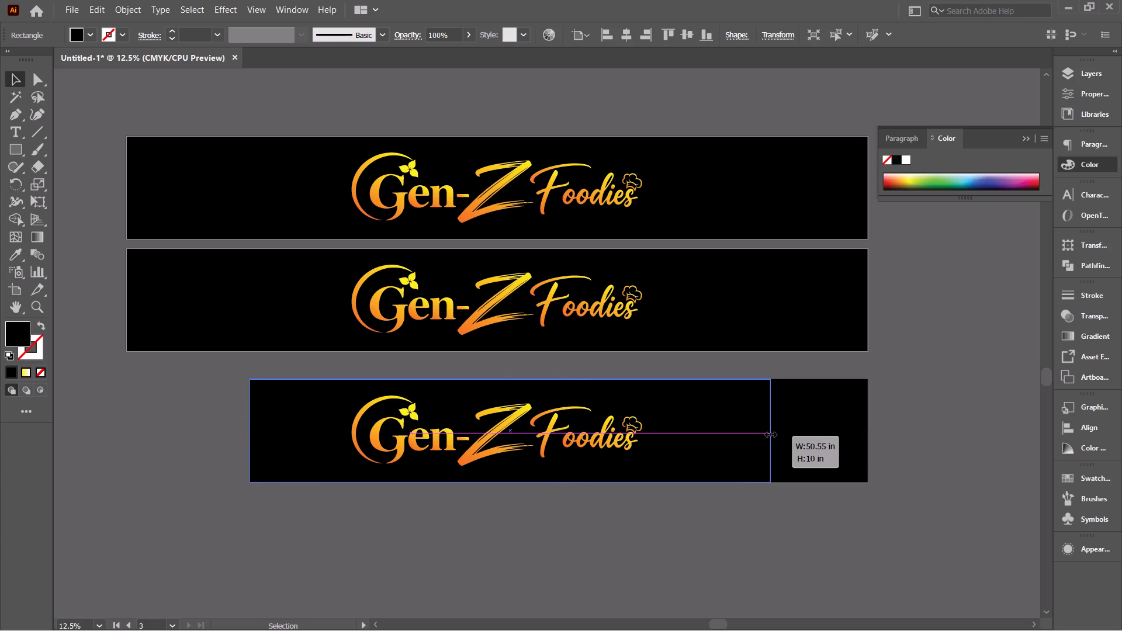
left_click_drag(769, 433, 761, 433)
left_click_drag(761, 433, 742, 433)
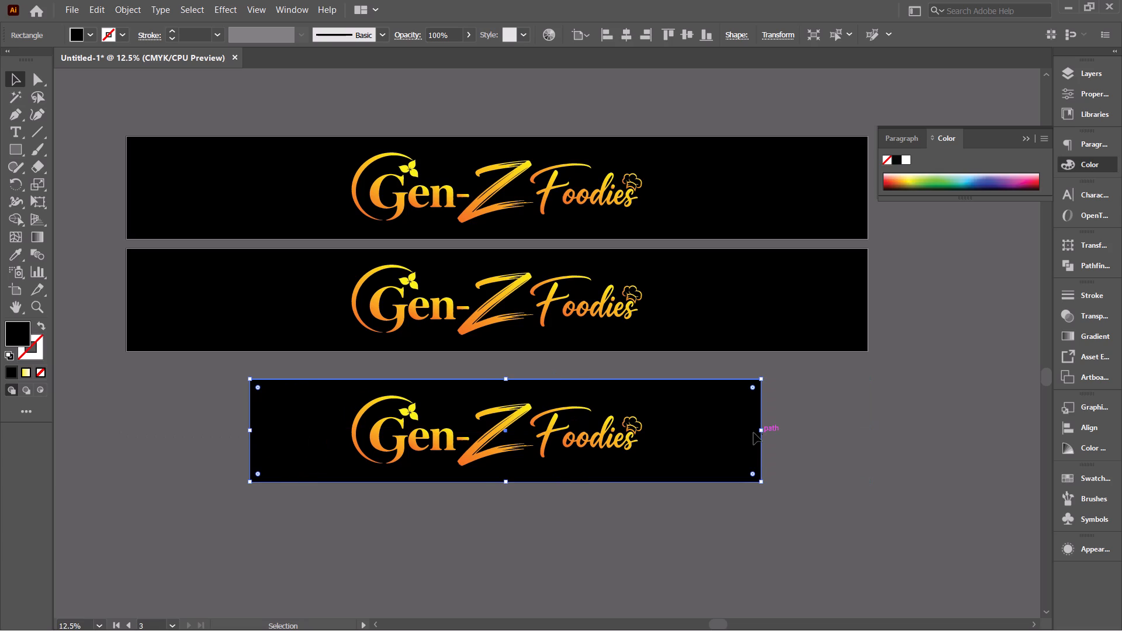
left_click_drag(742, 433, 747, 433)
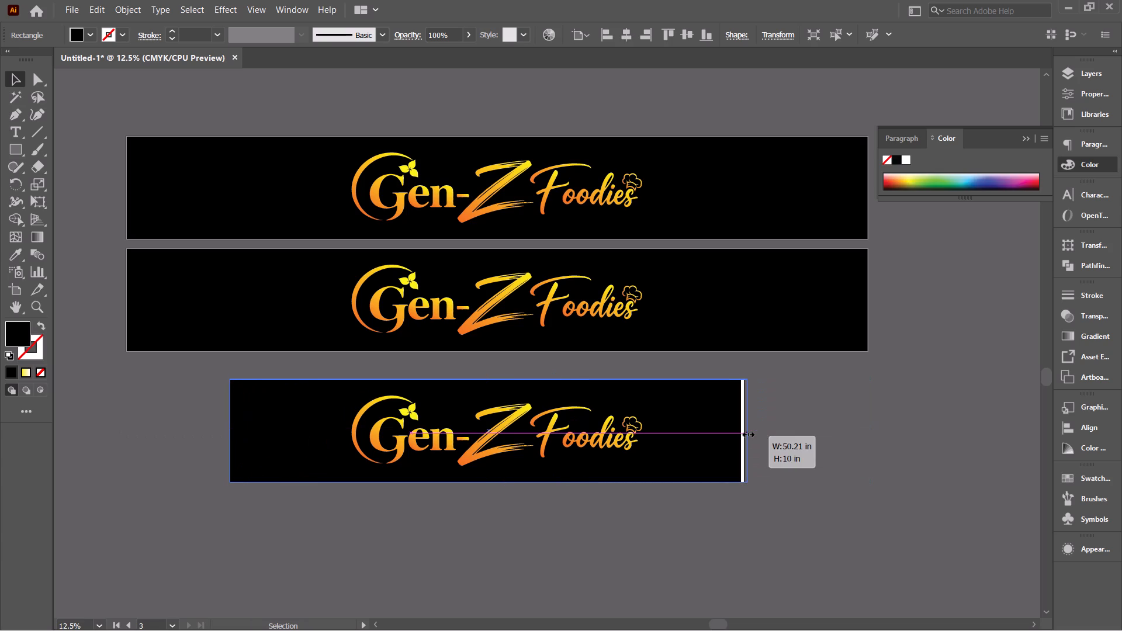
left_click(747, 433)
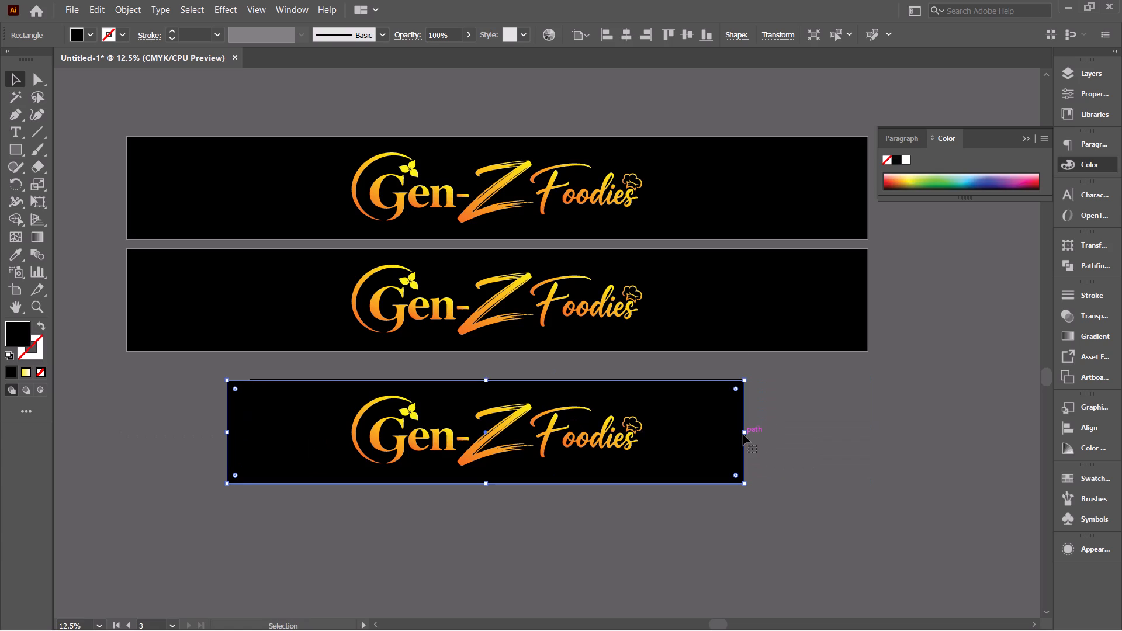
key("ctrl+z")
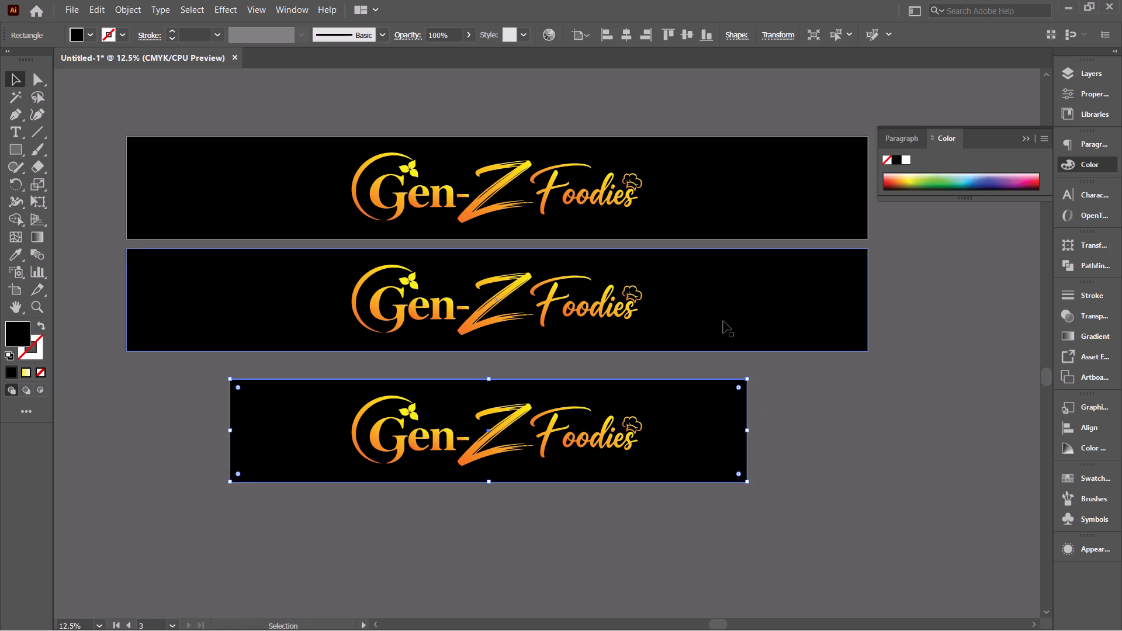
left_click(748, 431)
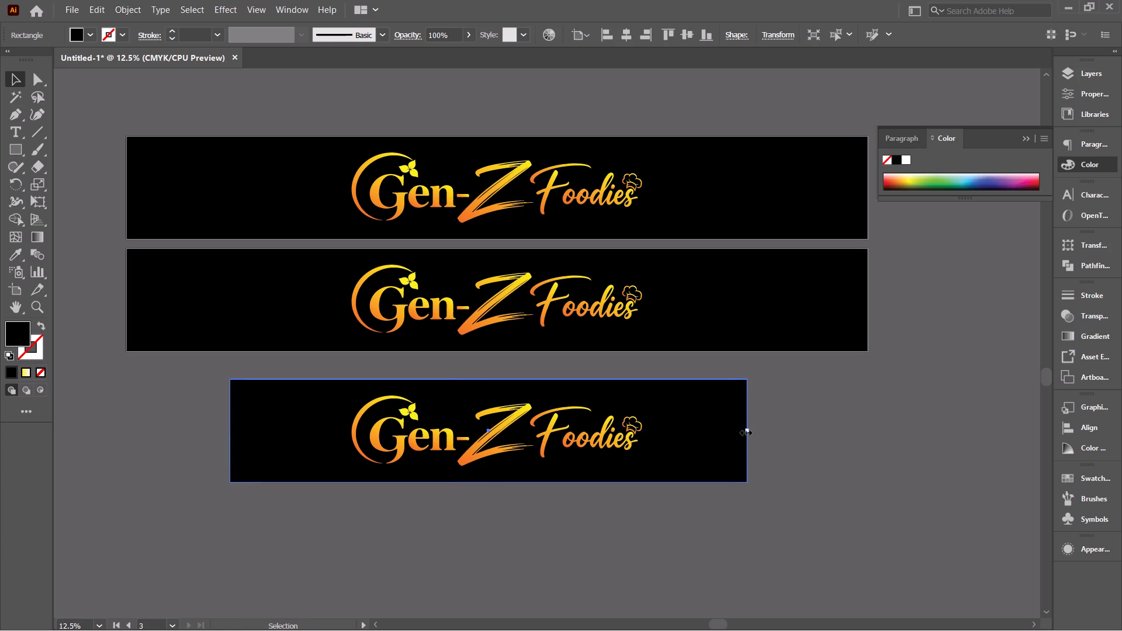
triple_click(630, 31)
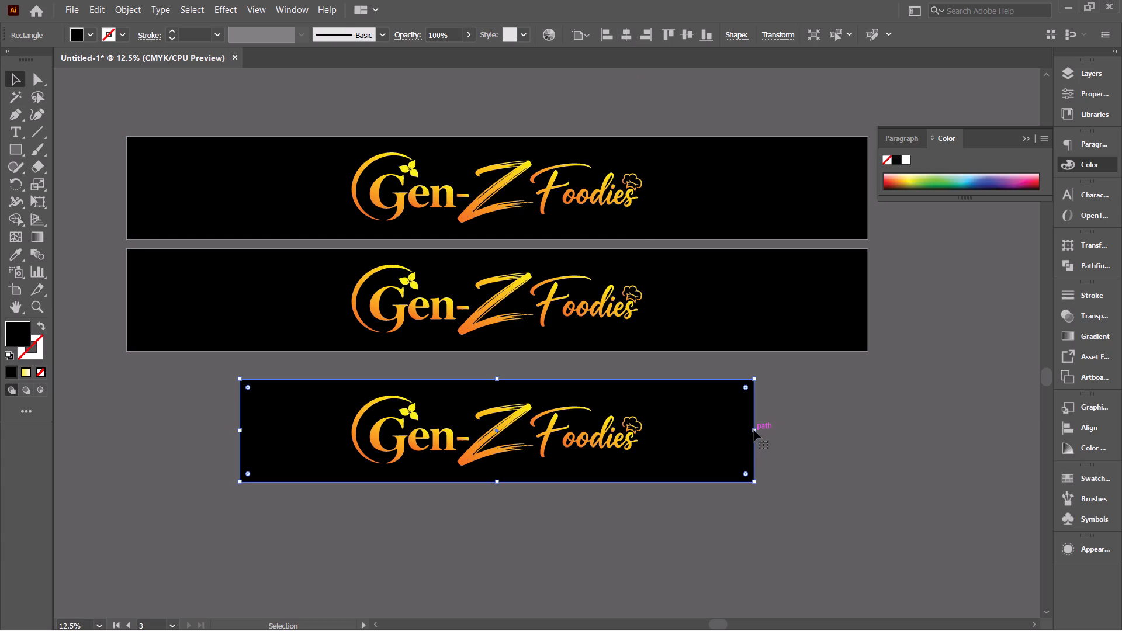
Left-align the black rectangle to the third artboard and adjust its right edge to meet the artboard's right edge.
left_click_drag(756, 432, 724, 429)
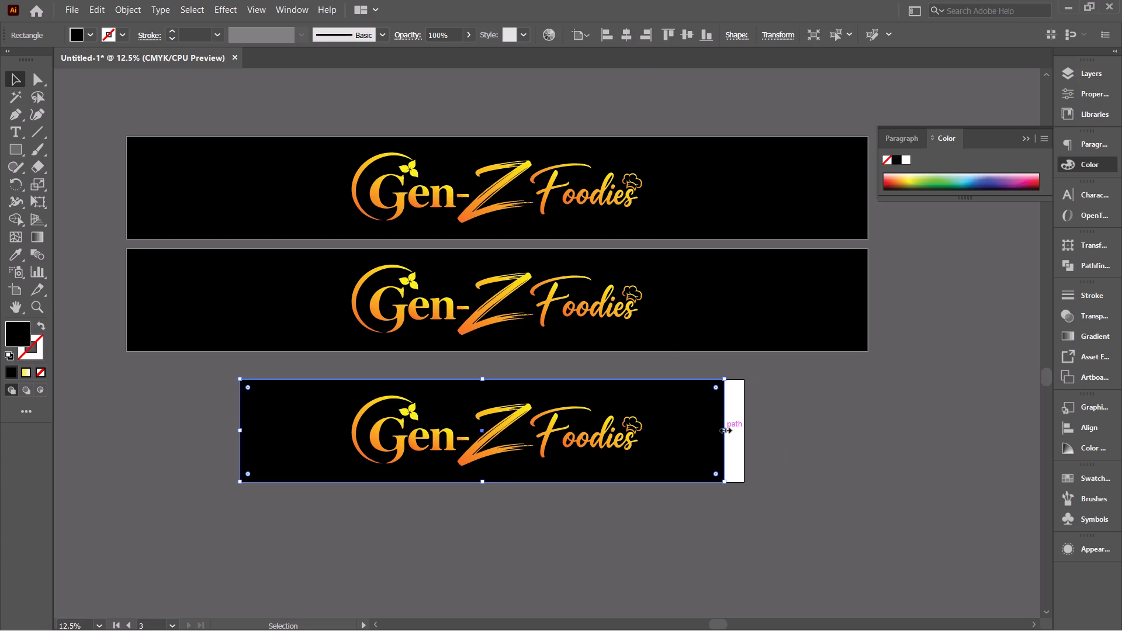
triple_click(604, 30)
triple_click(604, 30)
double_click(604, 30)
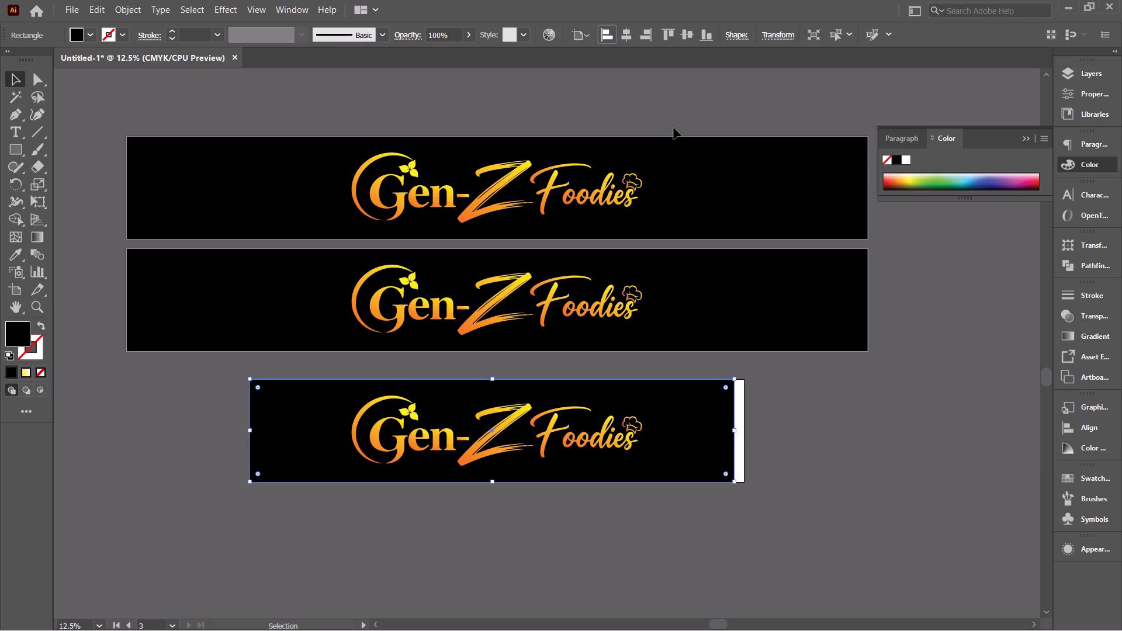
left_click_drag(735, 431, 746, 435)
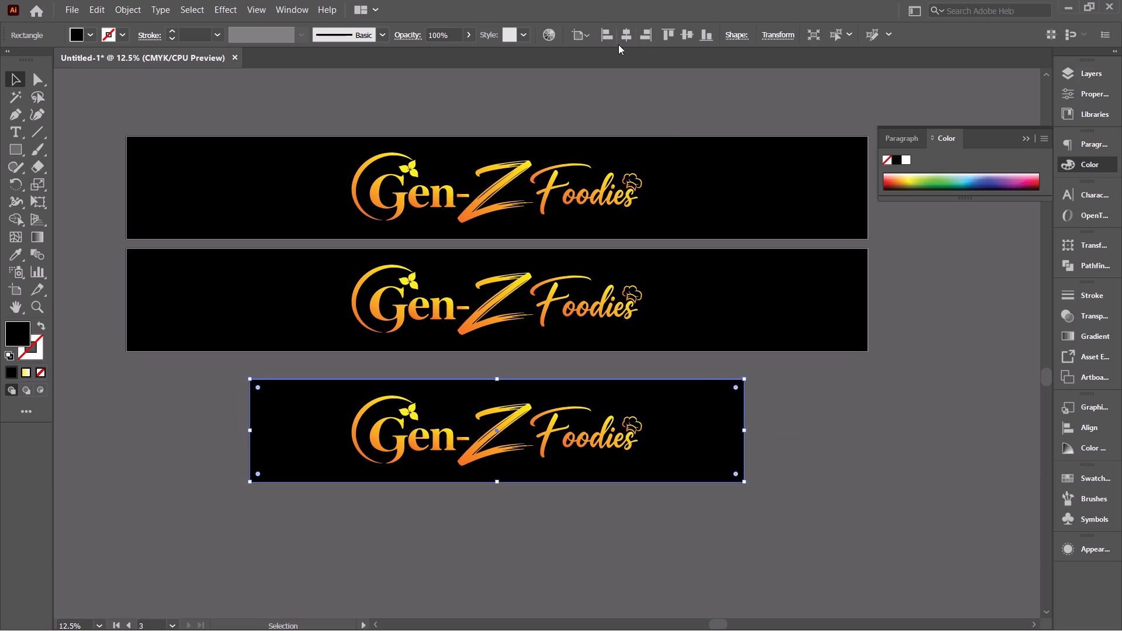
Centre the black rectangle horizontally and vertically on the third artboard, and deselect it.
left_click_drag(618, 44, 611, 36)
double_click(611, 36)
left_click_drag(611, 36, 628, 36)
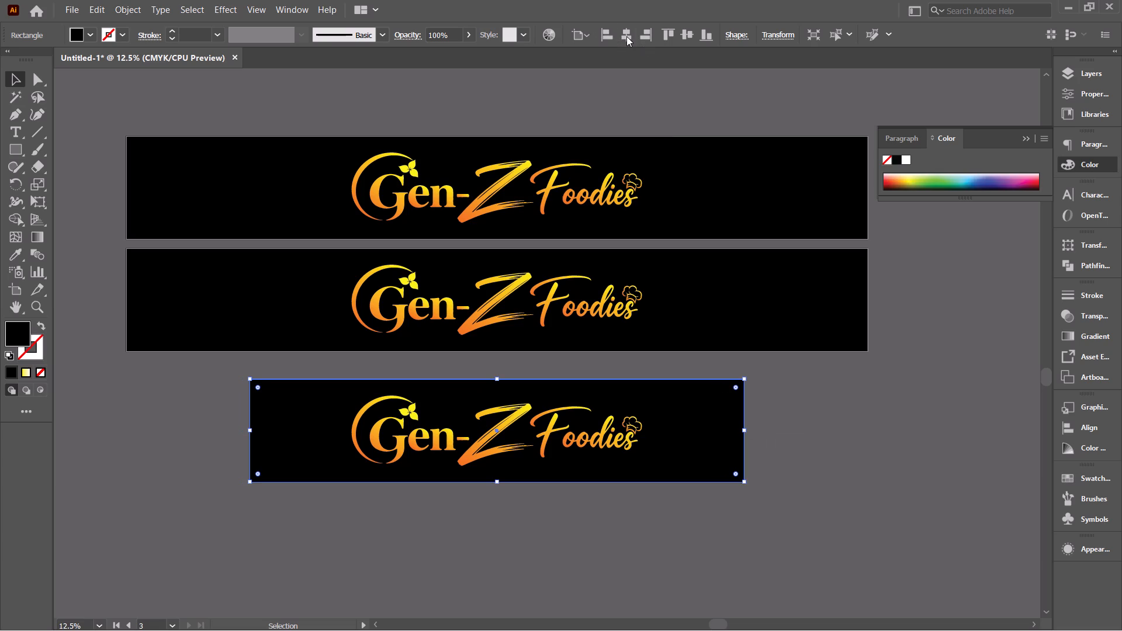
double_click(628, 36)
triple_click(629, 40)
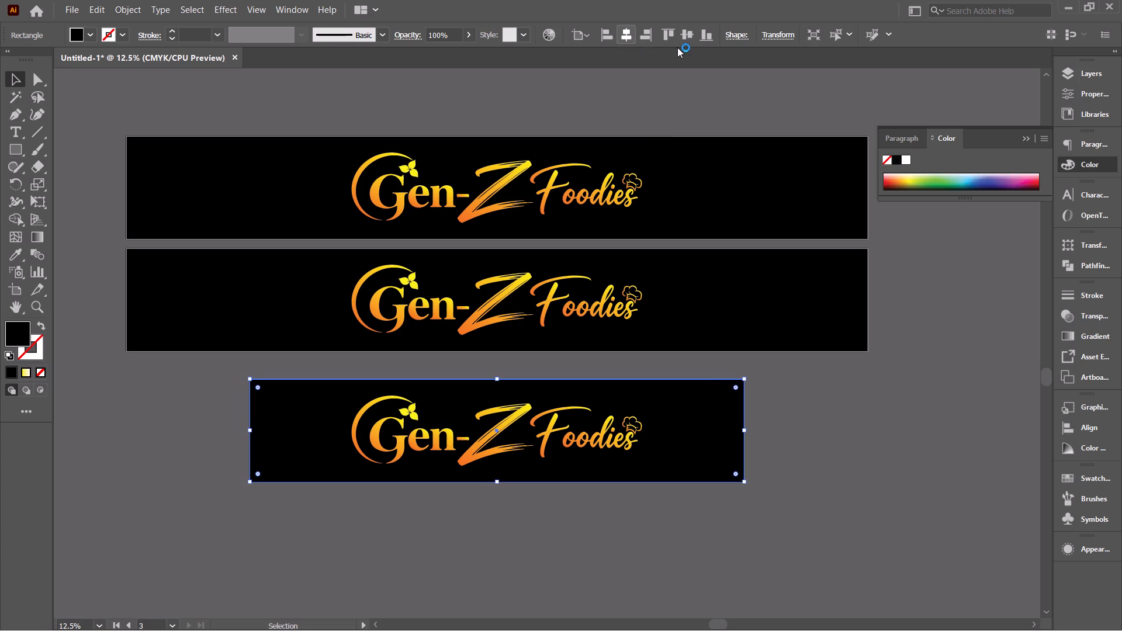
left_click(683, 41)
left_click(611, 529)
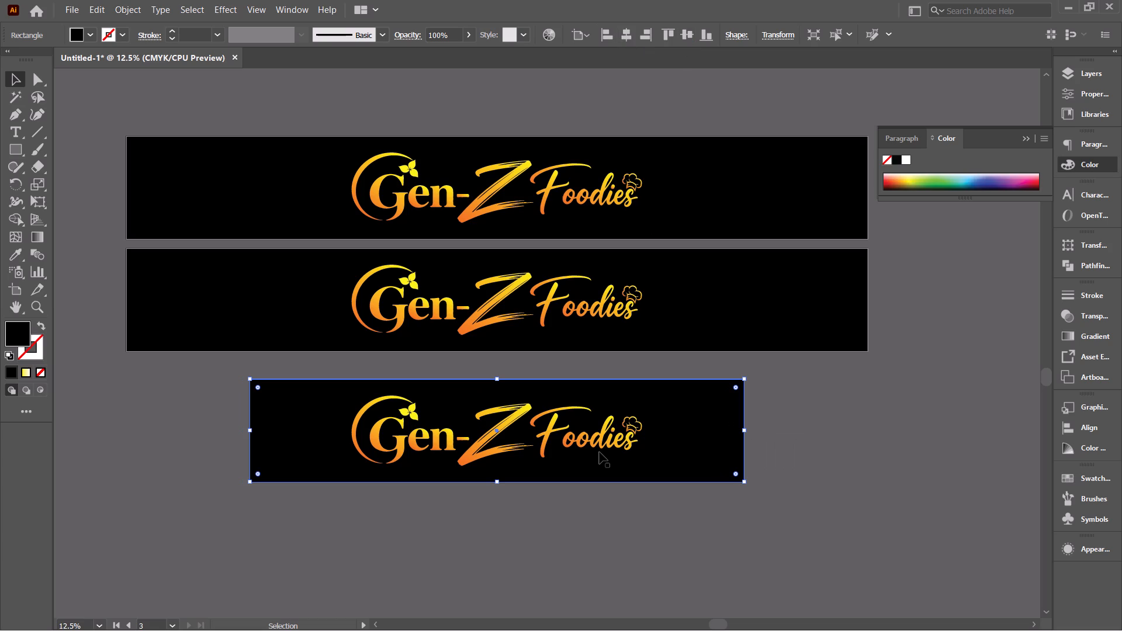
Enlarge the Gen-Z Foodies logo group on the third banner proportionally from its centre, leaving a narrow margin above and below.
left_click(600, 452)
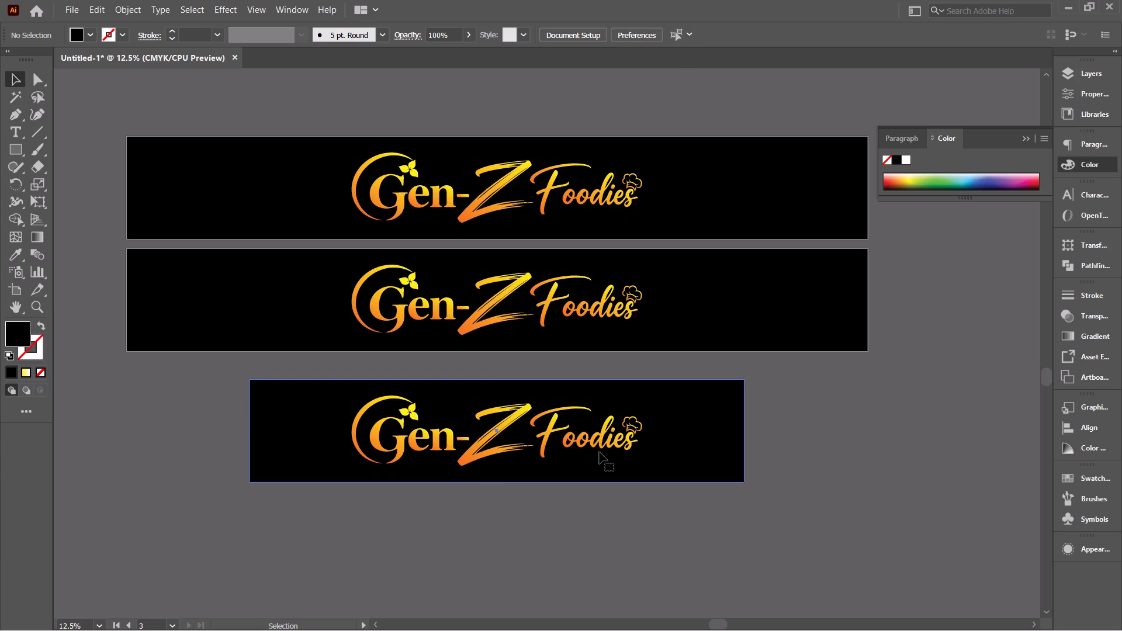
left_click(598, 443)
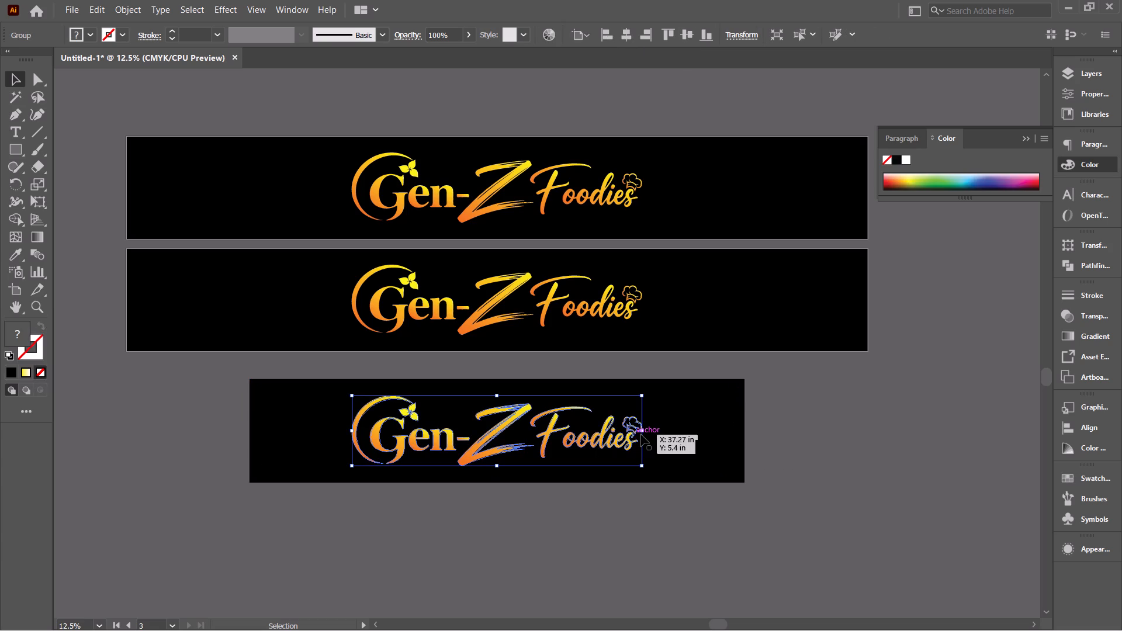
left_click_drag(642, 432, 652, 434, "alt+shift")
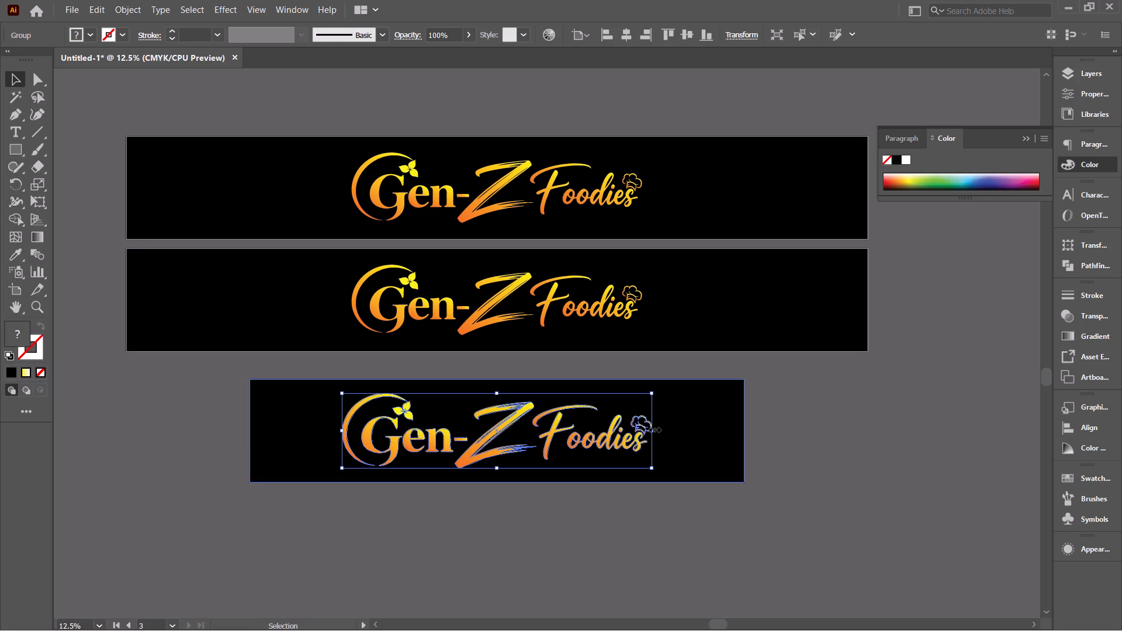
left_click_drag(653, 428, 664, 429)
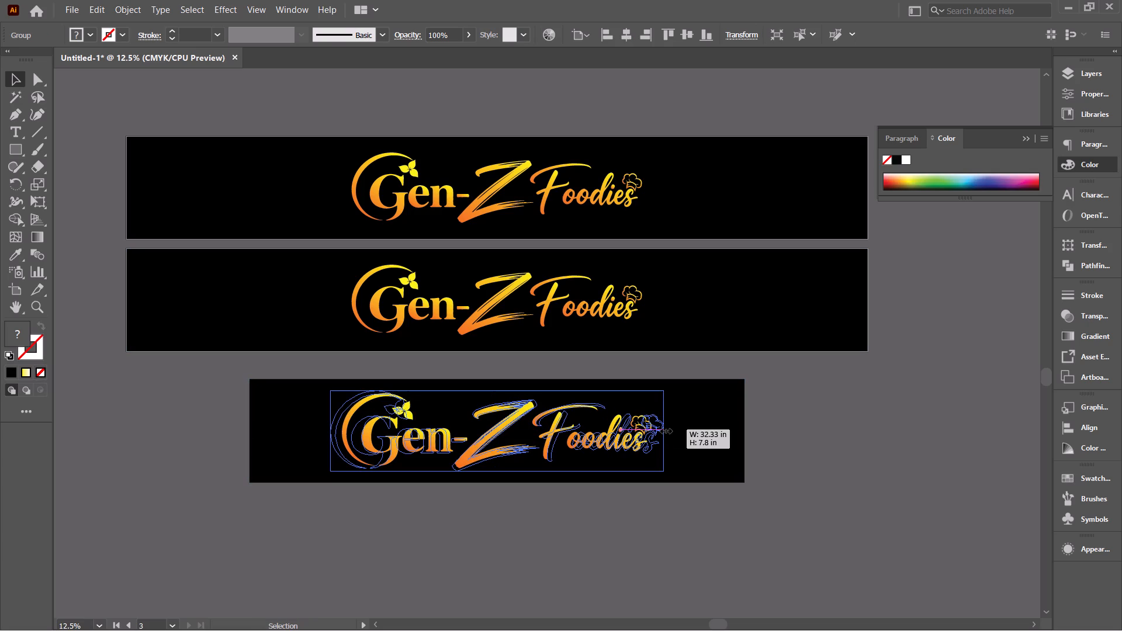
Centre the enlarged logo group horizontally and vertically on the third artboard, and deselect it.
triple_click(629, 37)
double_click(629, 37)
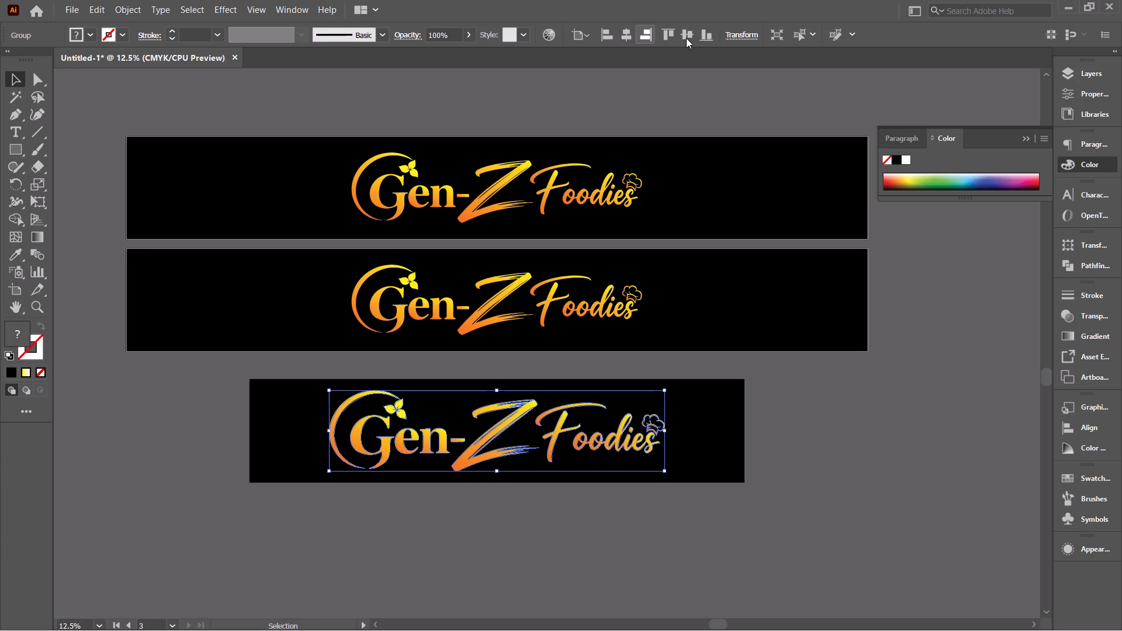
left_click(686, 38)
left_click(687, 39)
left_click(781, 445)
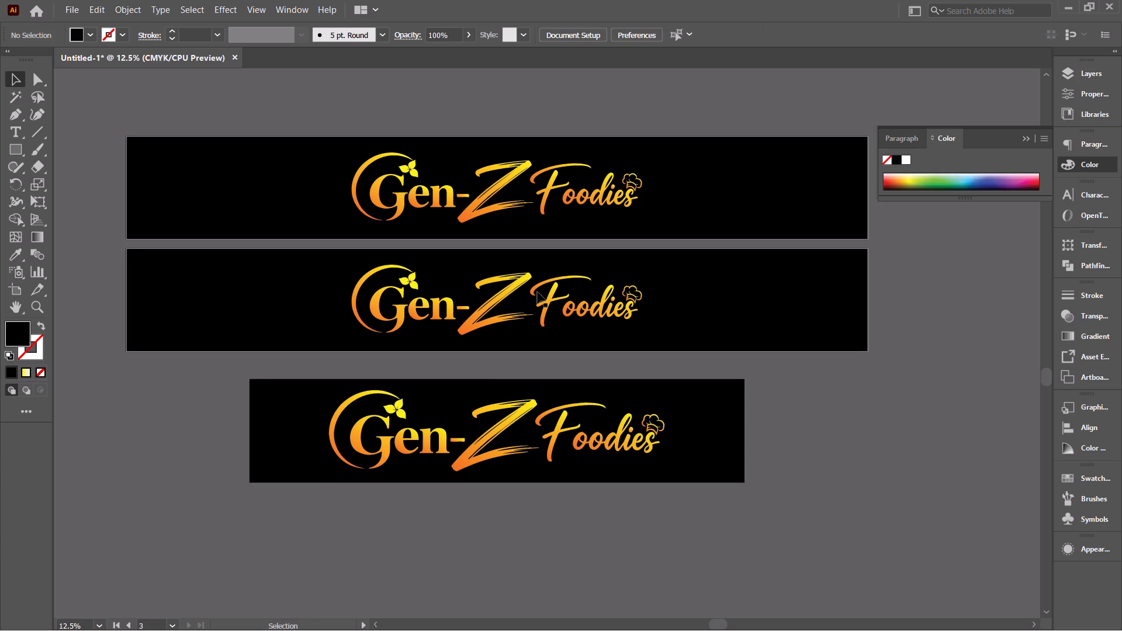
Enlarge the Gen-Z Foodies logo group on the second banner proportionally from its centre to about the width of the third banner's logo.
left_click(538, 292)
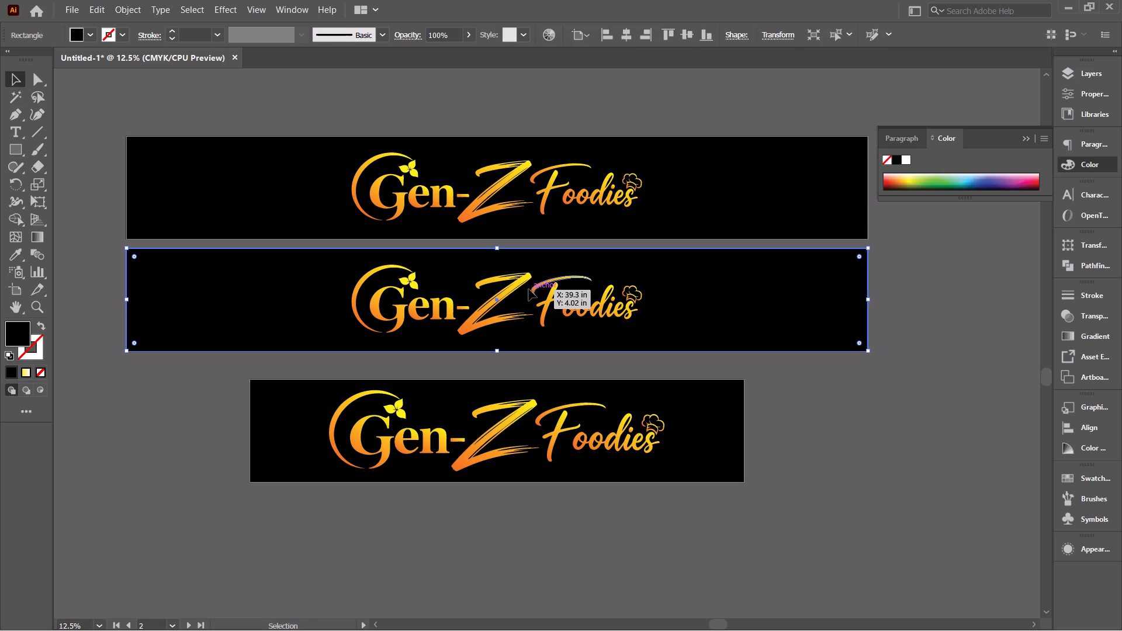
left_click(529, 289)
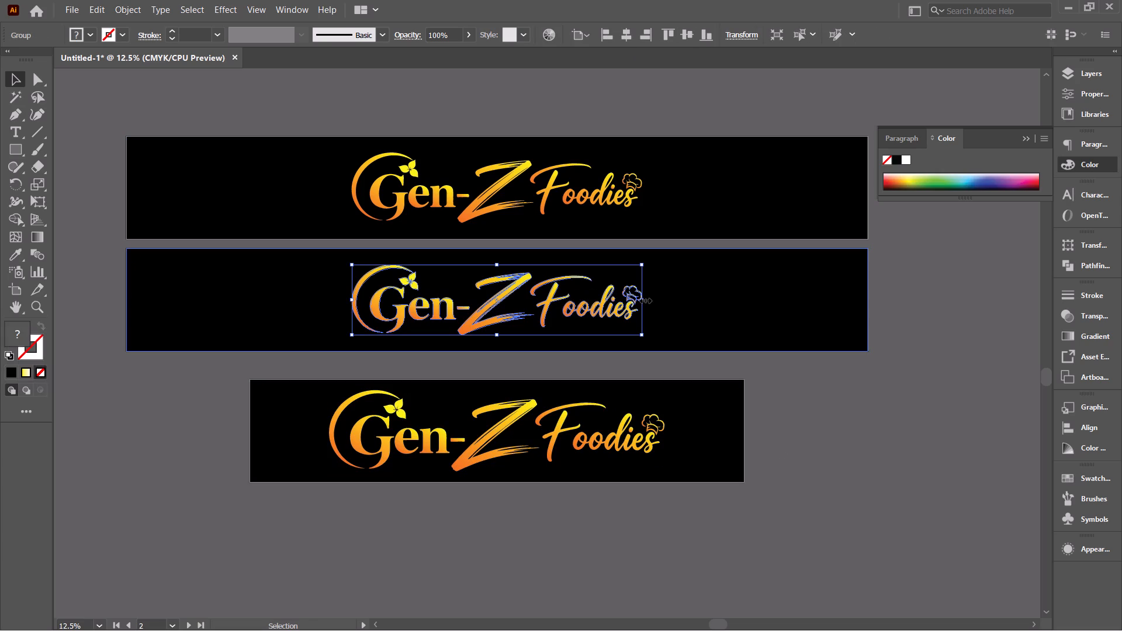
left_click_drag(644, 299, 669, 301)
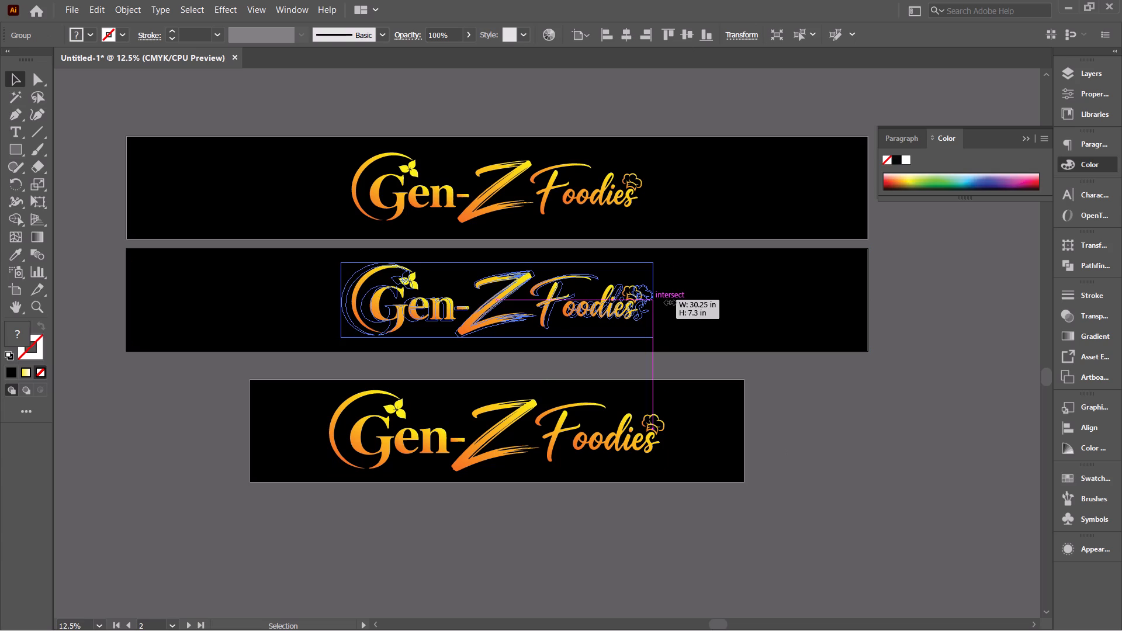
left_click_drag(669, 301, 670, 303)
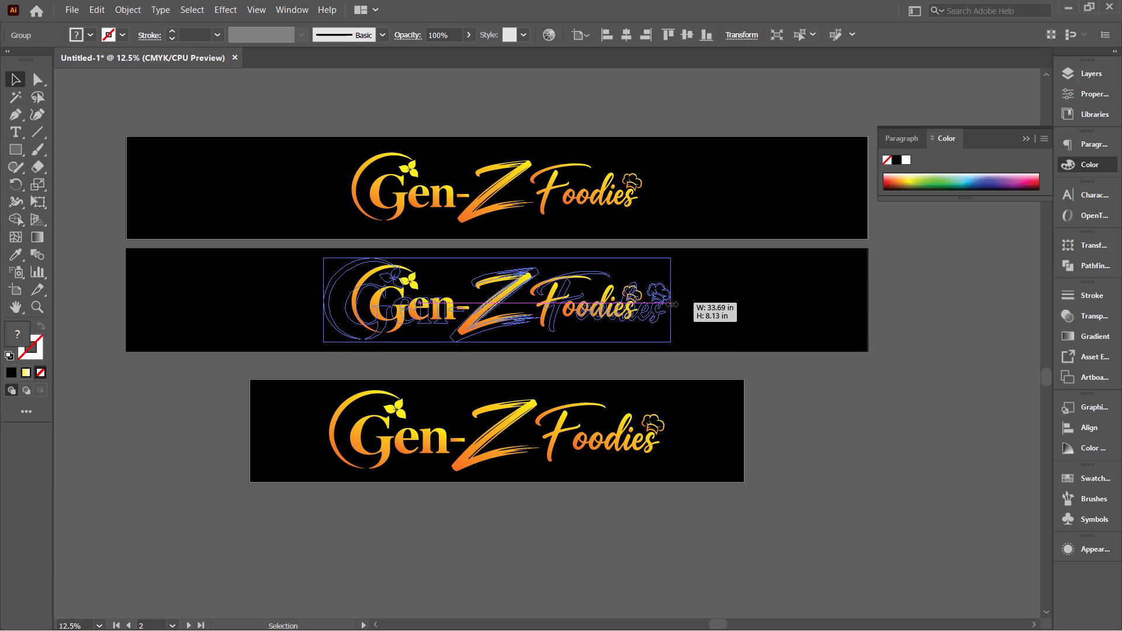
left_click_drag(670, 303, 674, 303)
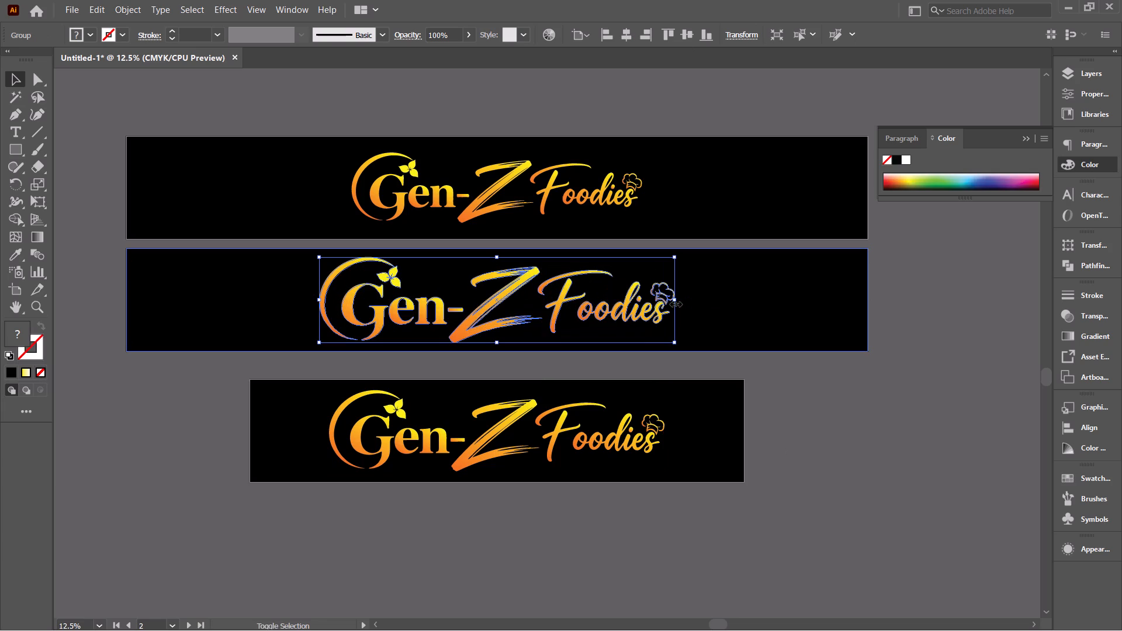
left_click(674, 303)
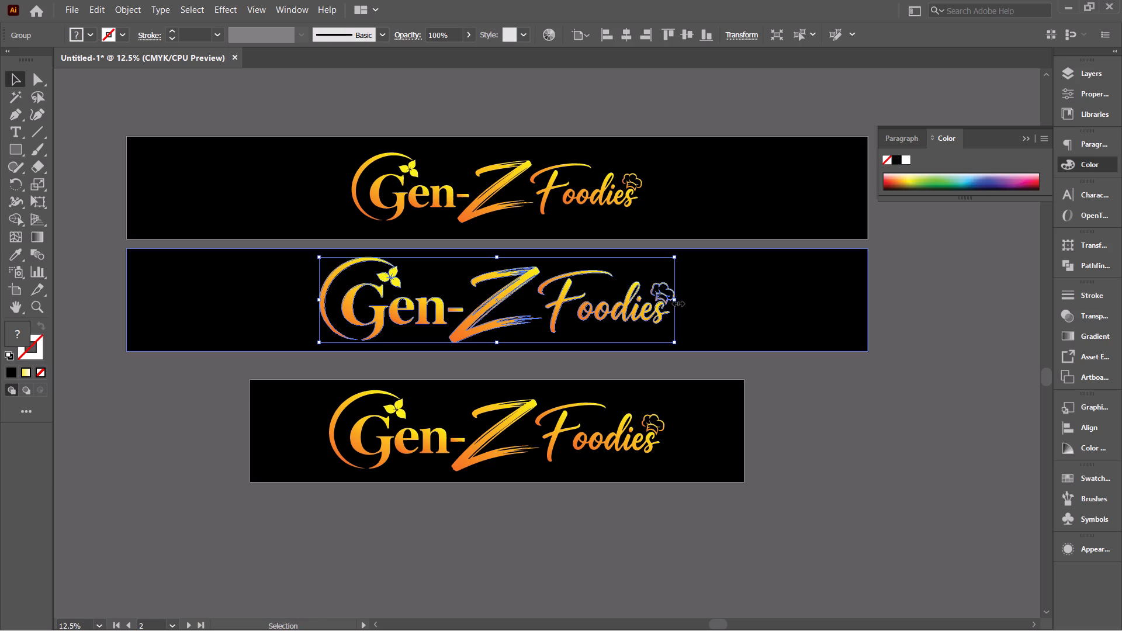
left_click_drag(677, 302, 667, 304)
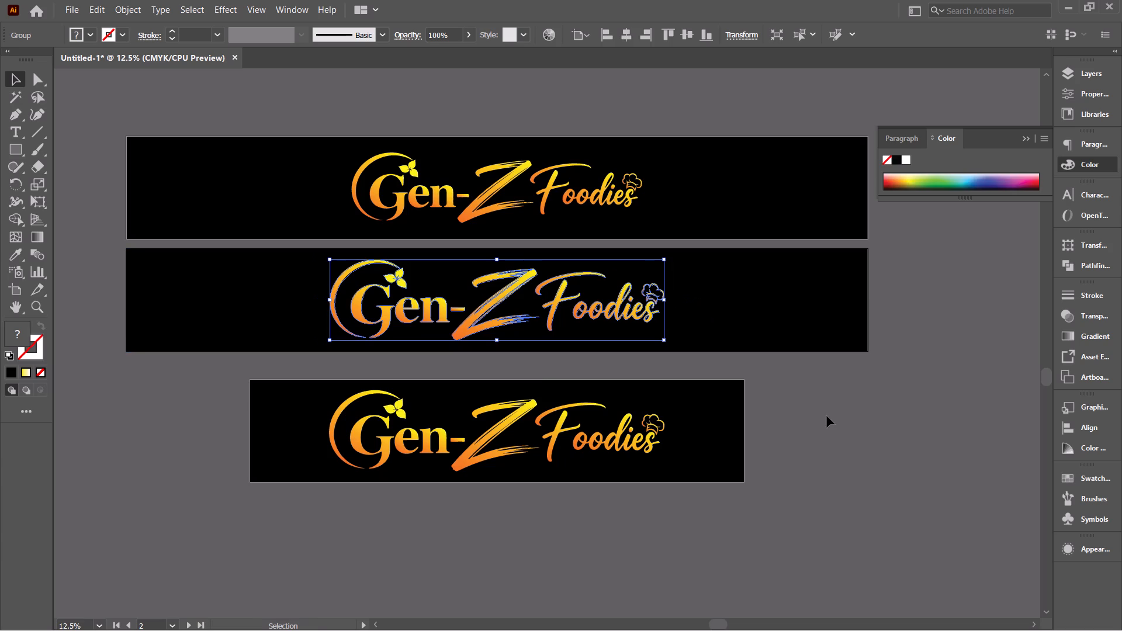
left_click(827, 416)
Centre the enlarged logo group horizontally and vertically on the second artboard.
left_click(645, 312)
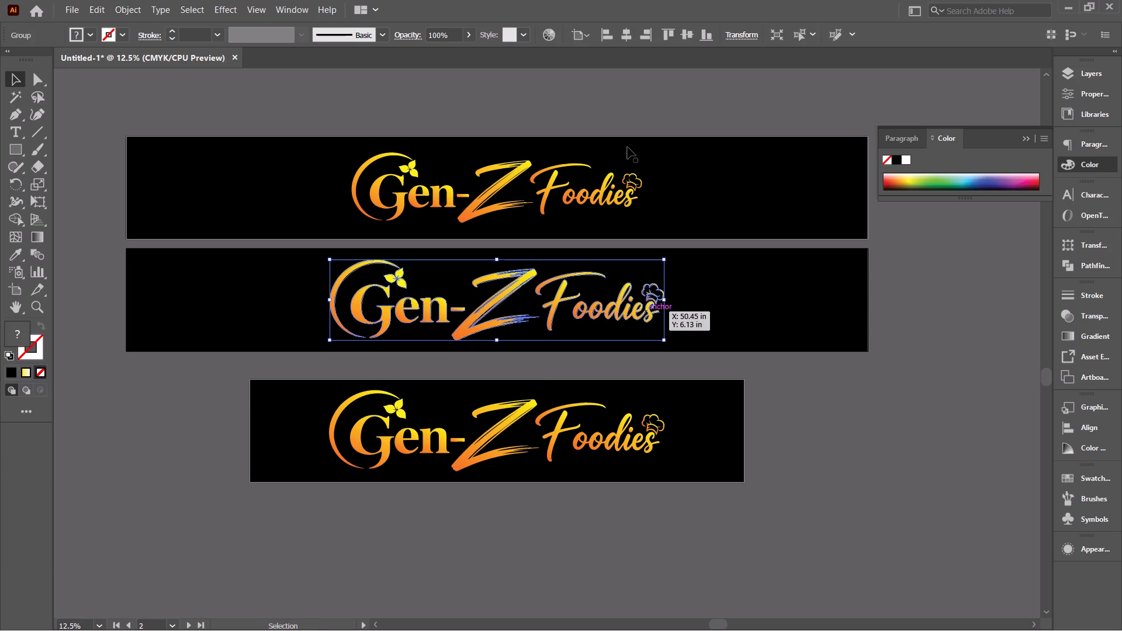
left_click_drag(622, 38, 618, 44)
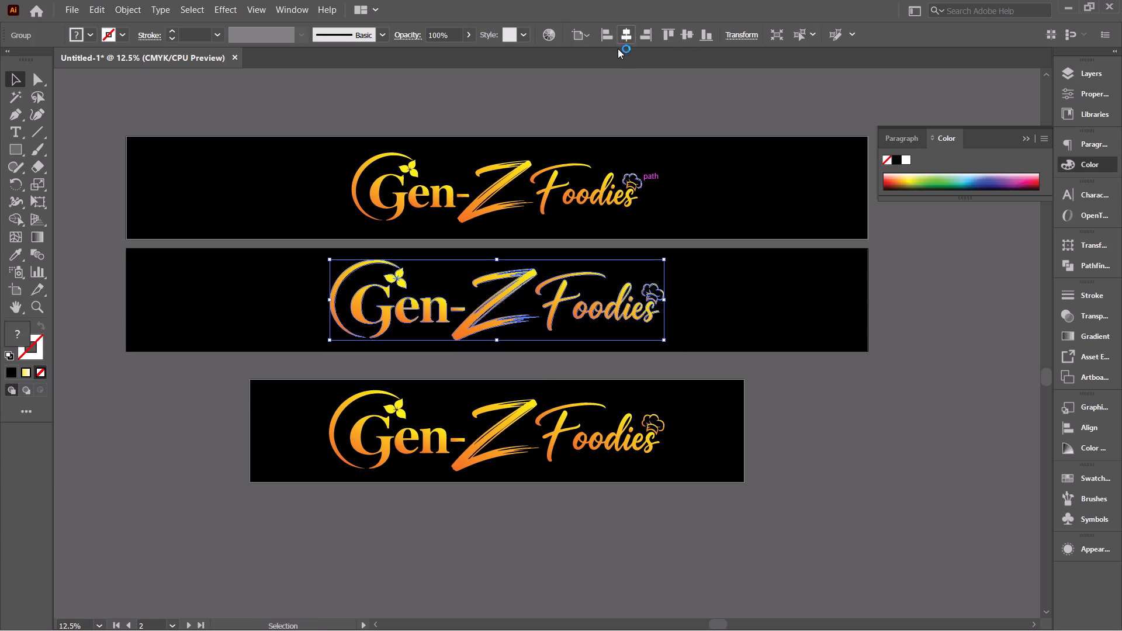
double_click(692, 37)
triple_click(692, 37)
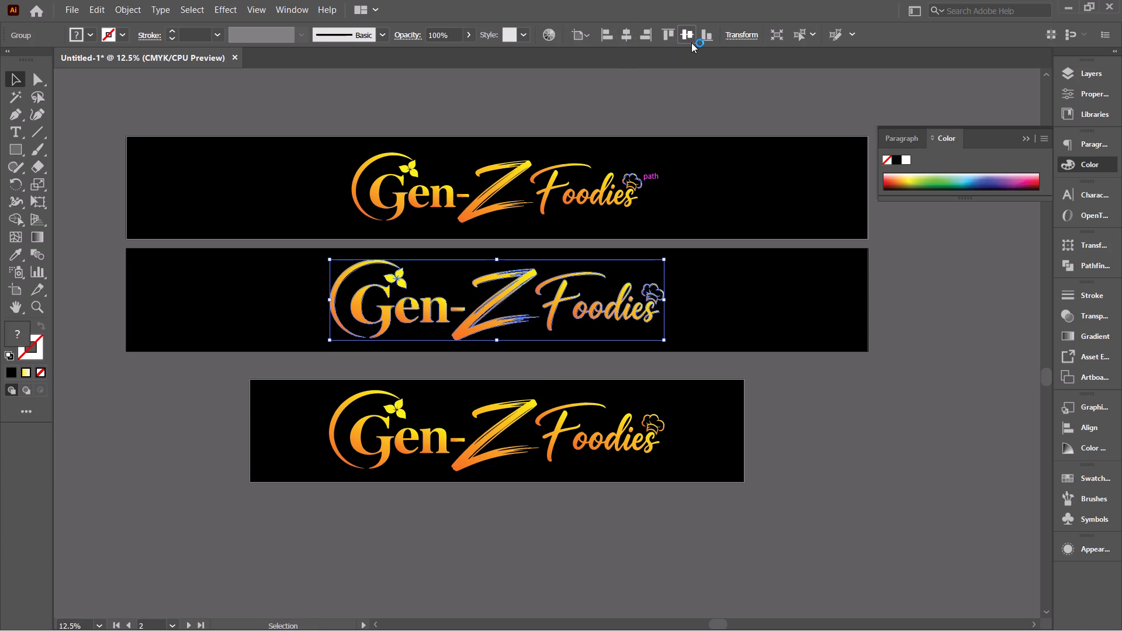
left_click(692, 37)
Enlarge the third banner's logo group slightly from its centre to about 33.5 in wide, and centre it both ways on the artboard.
left_click(648, 436)
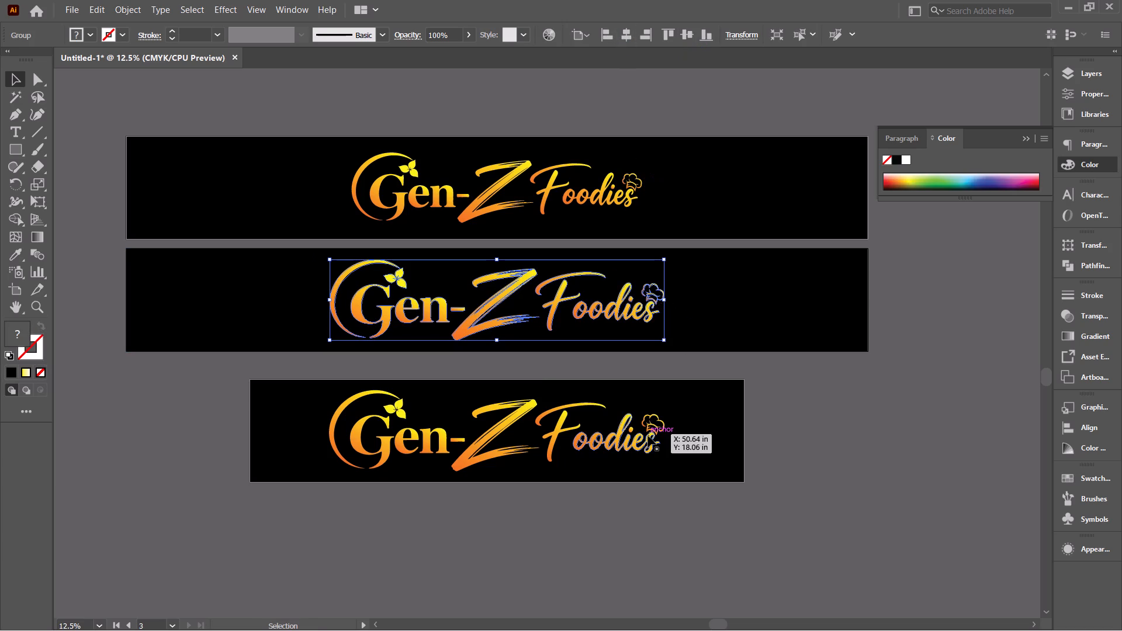
double_click(687, 36)
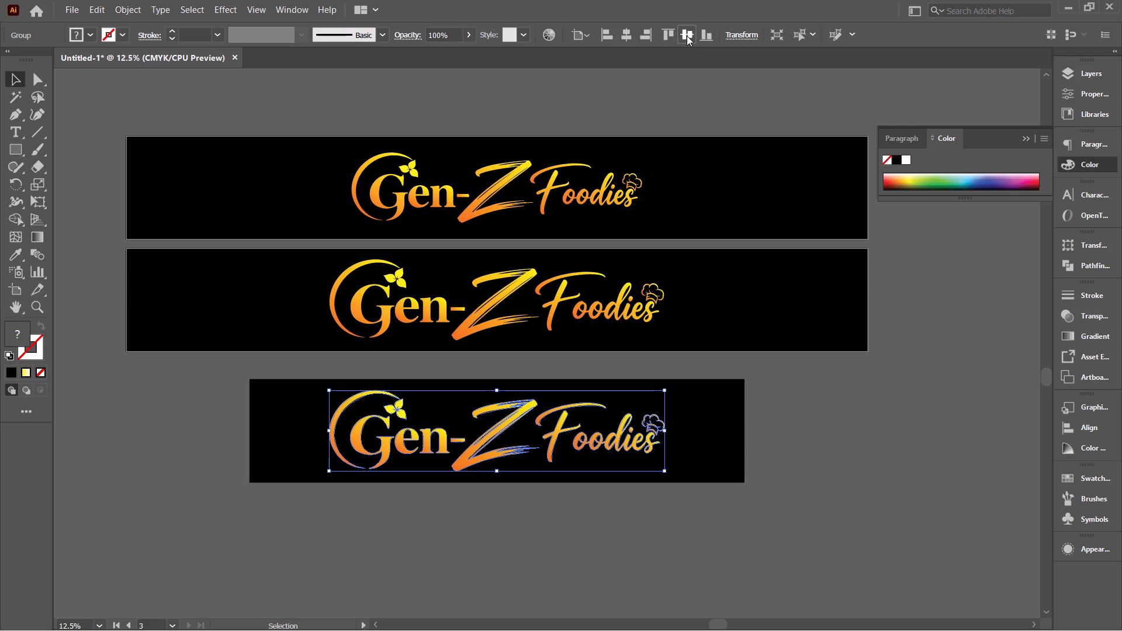
left_click(687, 36)
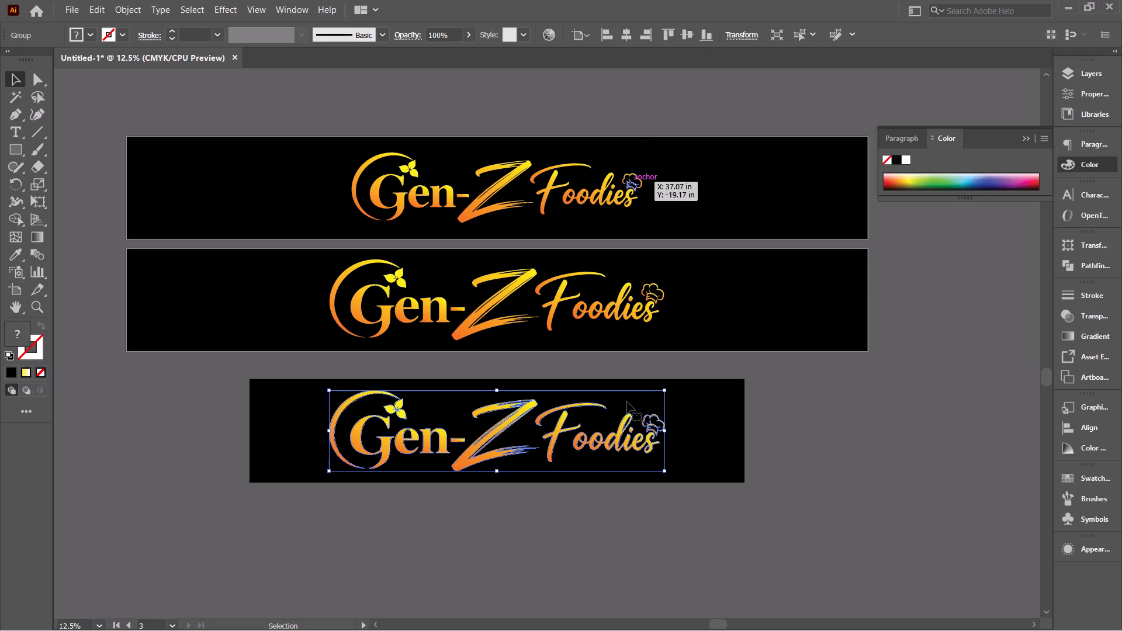
left_click(666, 432)
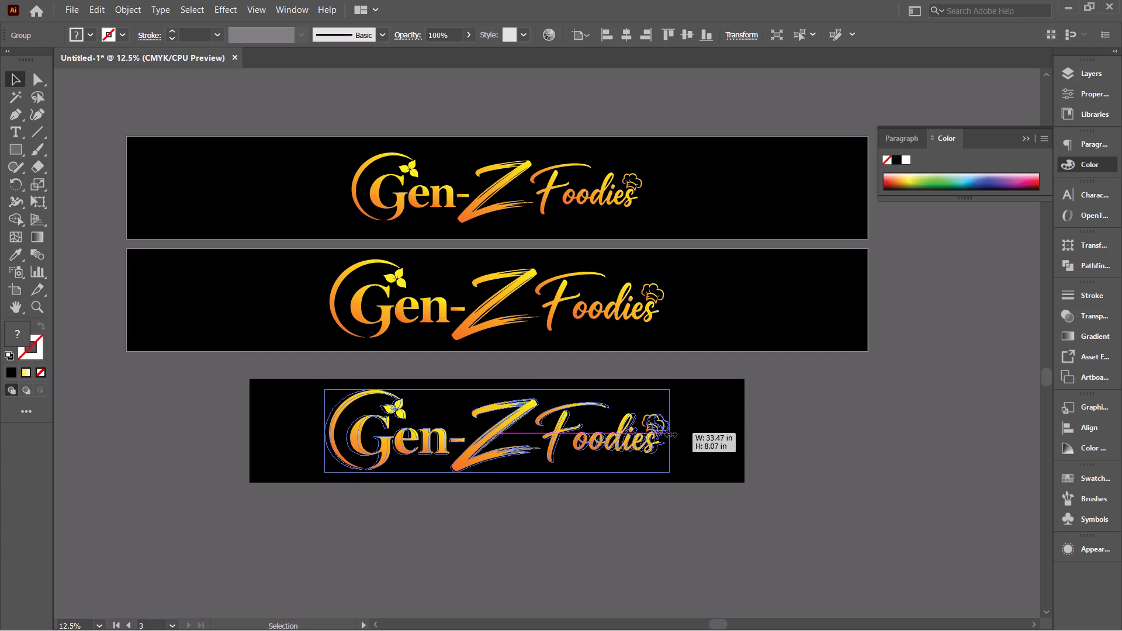
triple_click(628, 40)
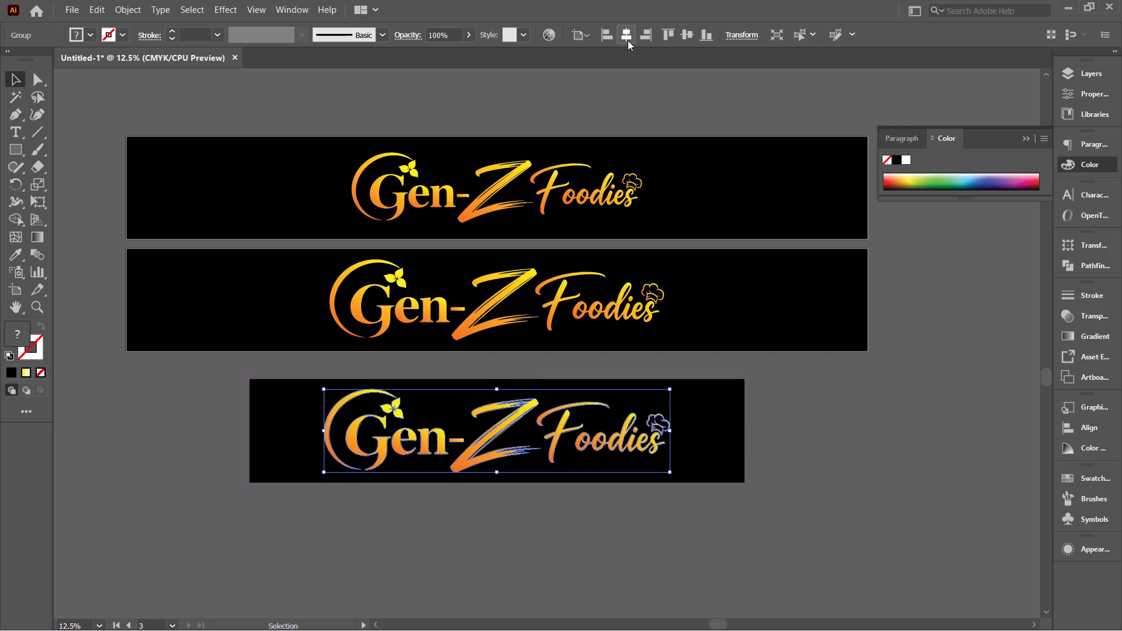
left_click(687, 38)
left_click(837, 461)
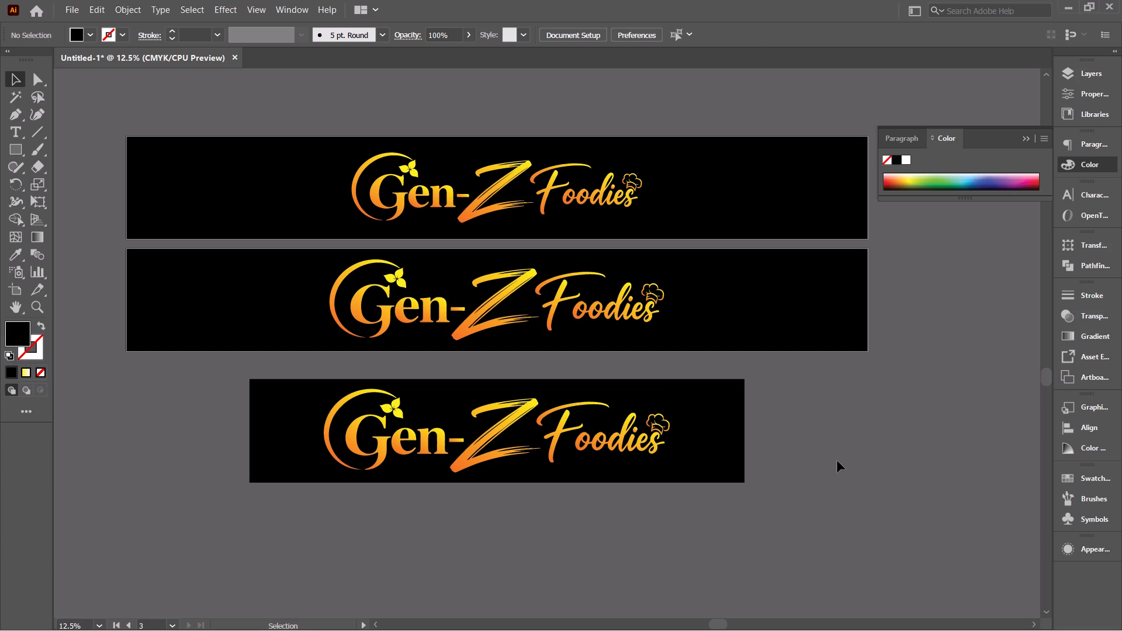
Set the third artboard's width to 50 in.
left_click(16, 294)
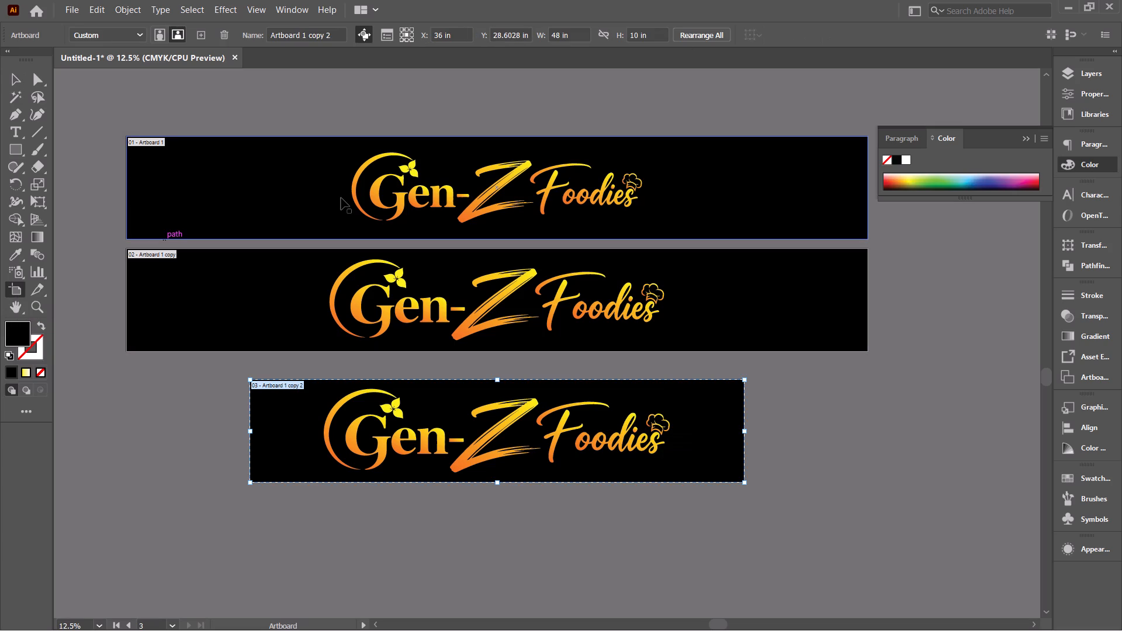
double_click(557, 35)
type("50")
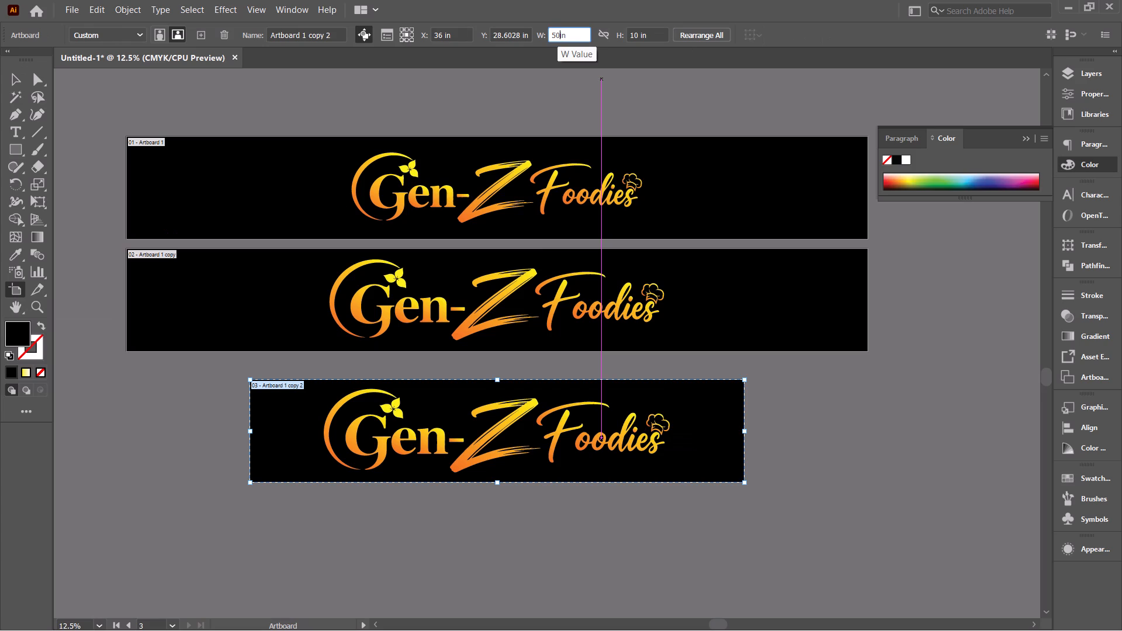
key("Return")
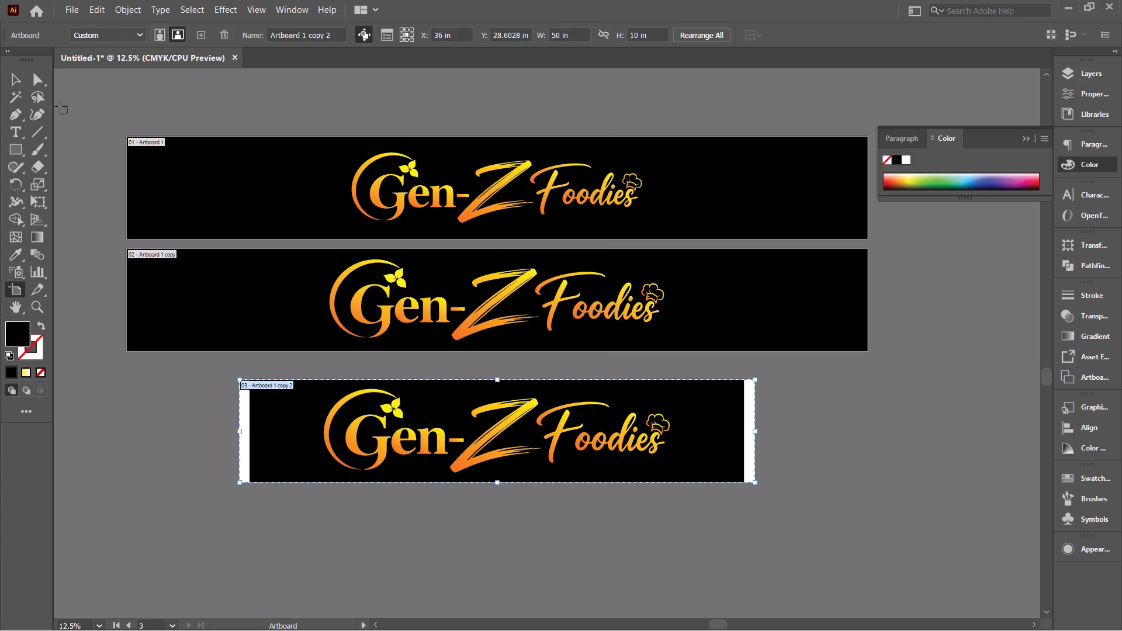
Extend both sides of the third banner's black rectangle to the artboard's edges, making it 50 in wide, and deselect it.
left_click(13, 77)
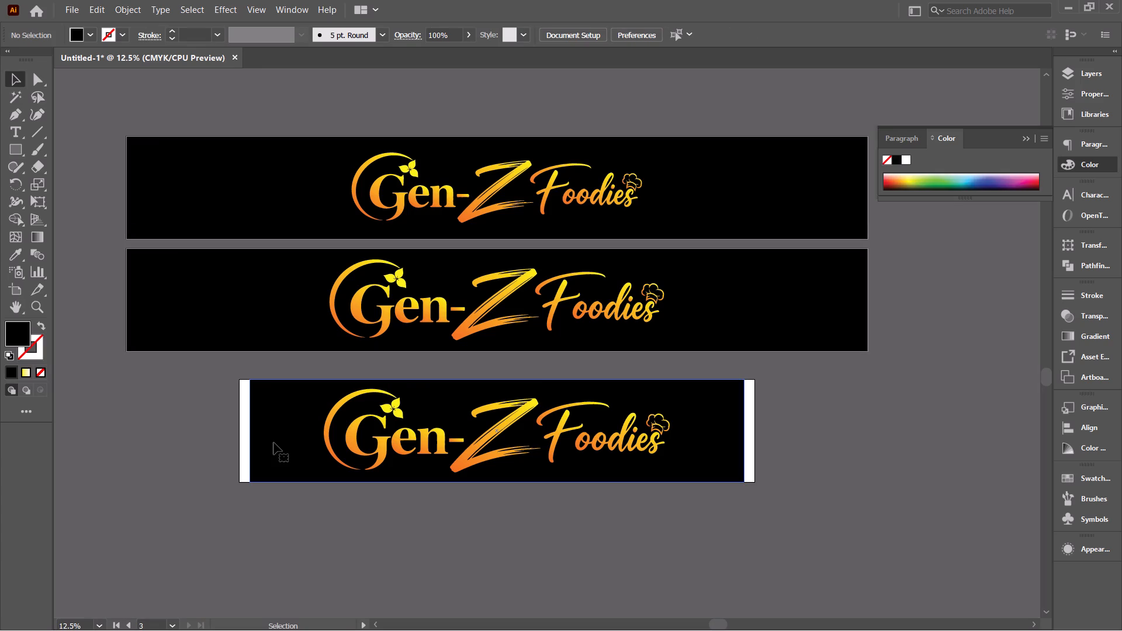
left_click(274, 443)
left_click_drag(247, 431, 238, 431)
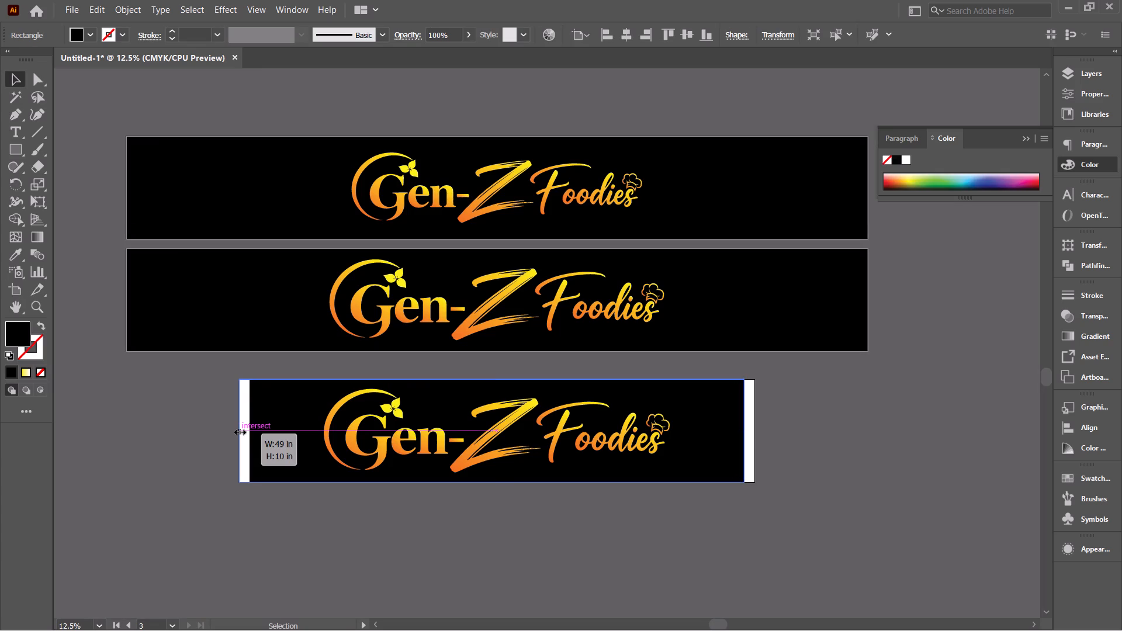
left_click_drag(747, 431, 753, 435)
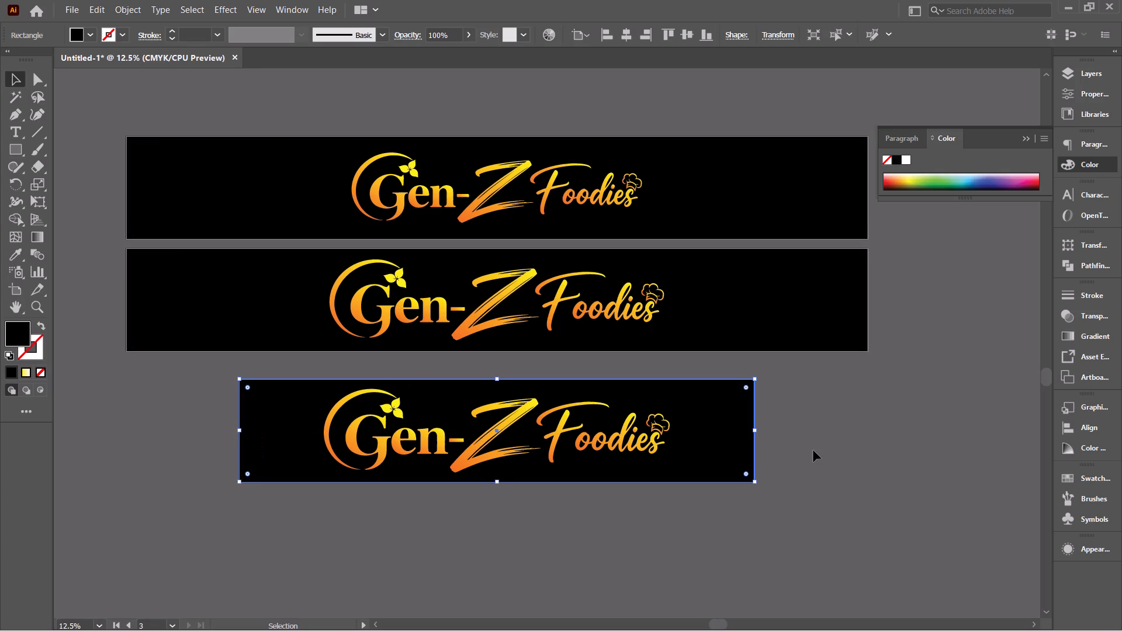
left_click(813, 450)
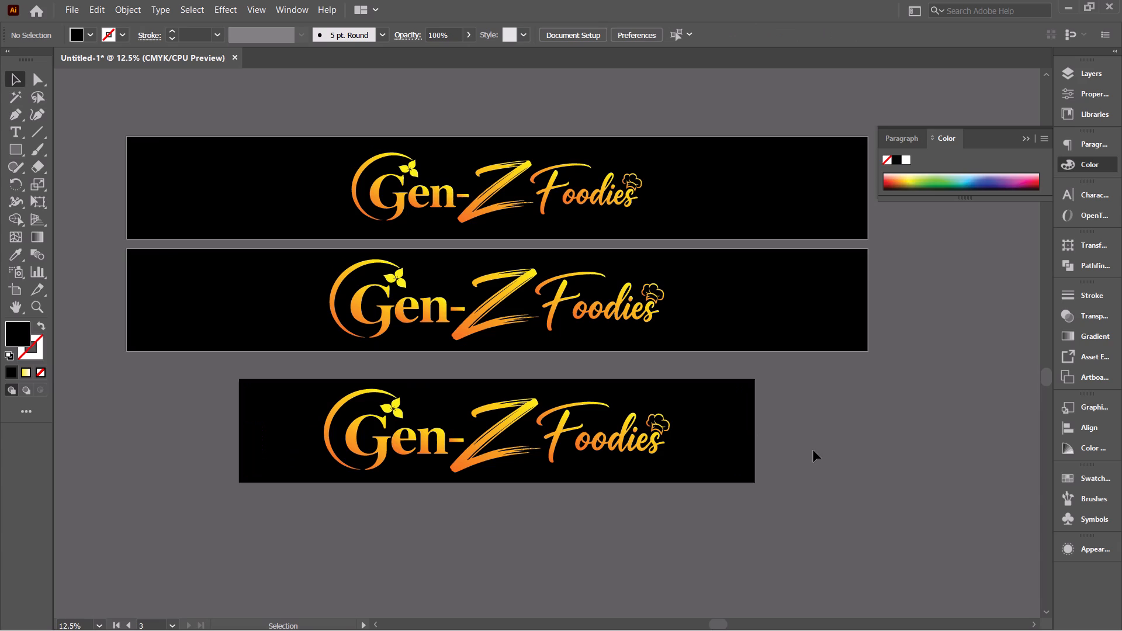
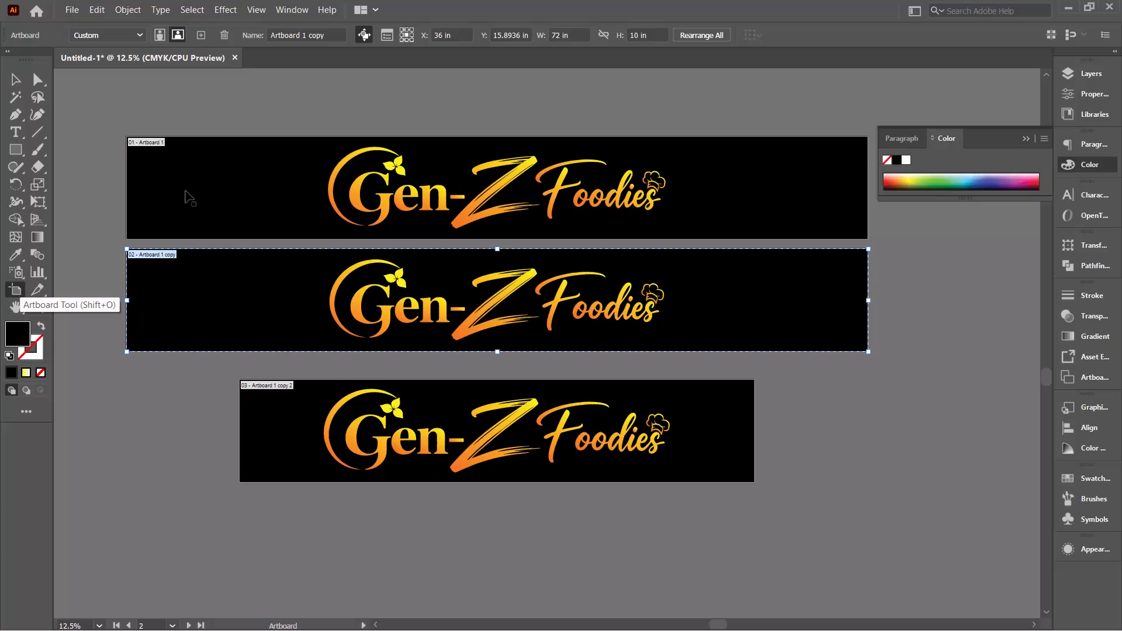
Delete the logo group from the second banner, keeping its black background.
left_click(186, 191)
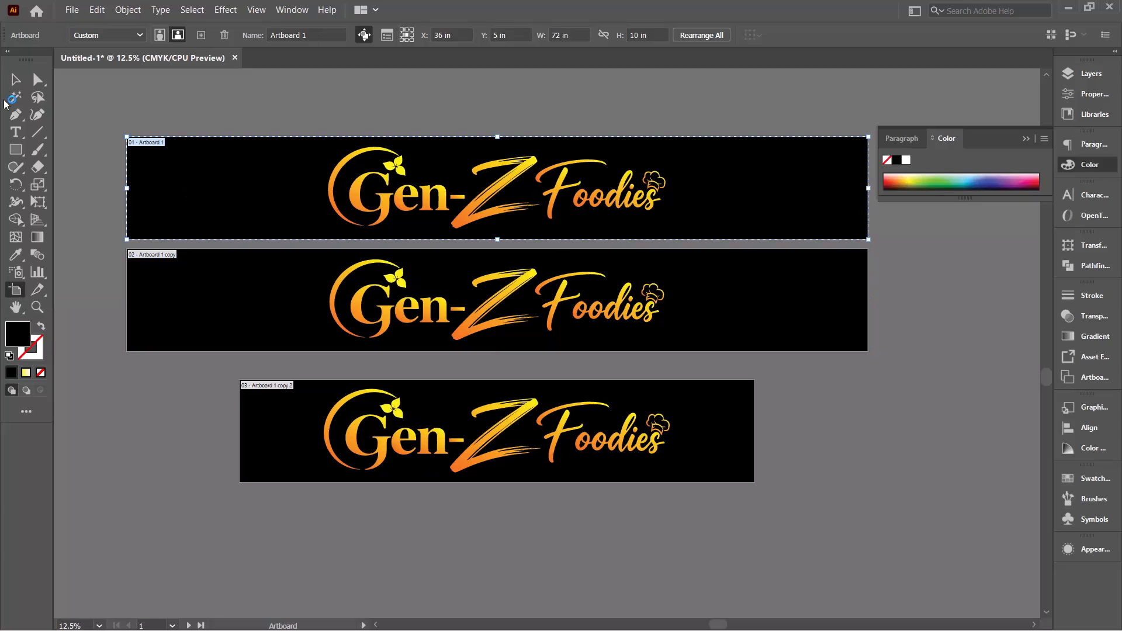
left_click(16, 86)
left_click(357, 308)
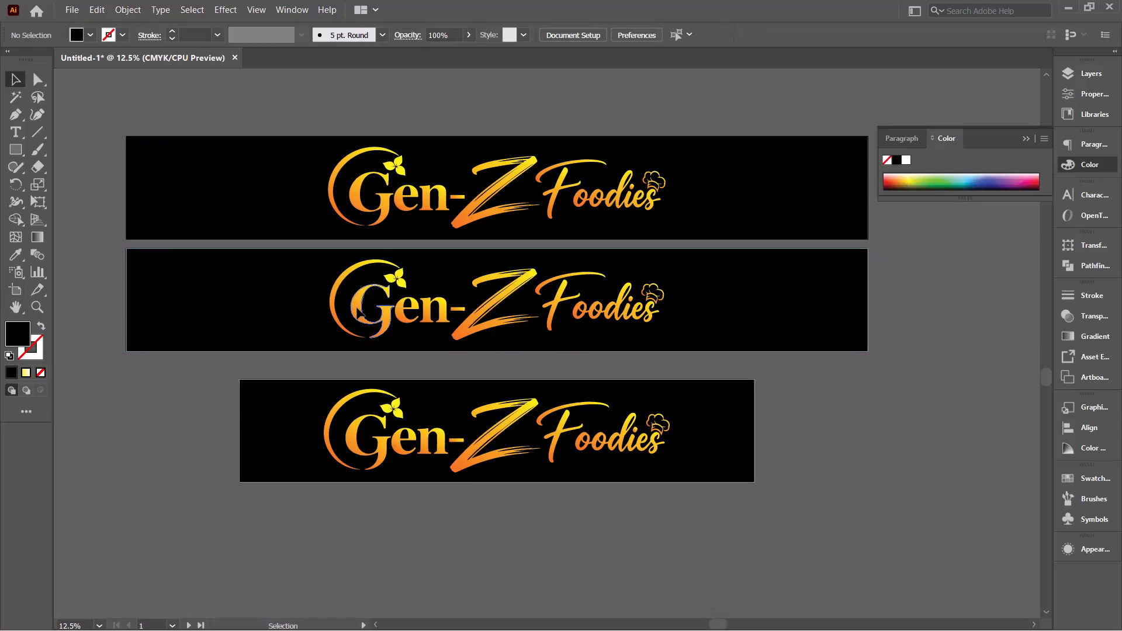
key("BackSpace")
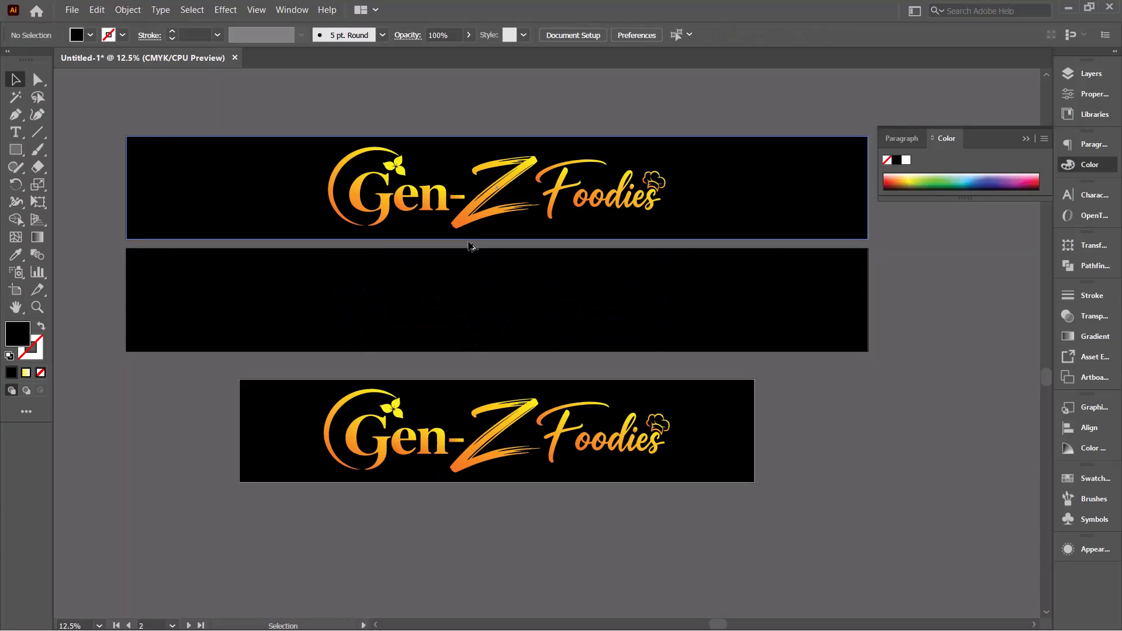
Copy the first banner's logo group straight down about 9.84 in onto the second banner, and deselect it.
left_click_drag(468, 222, 475, 326)
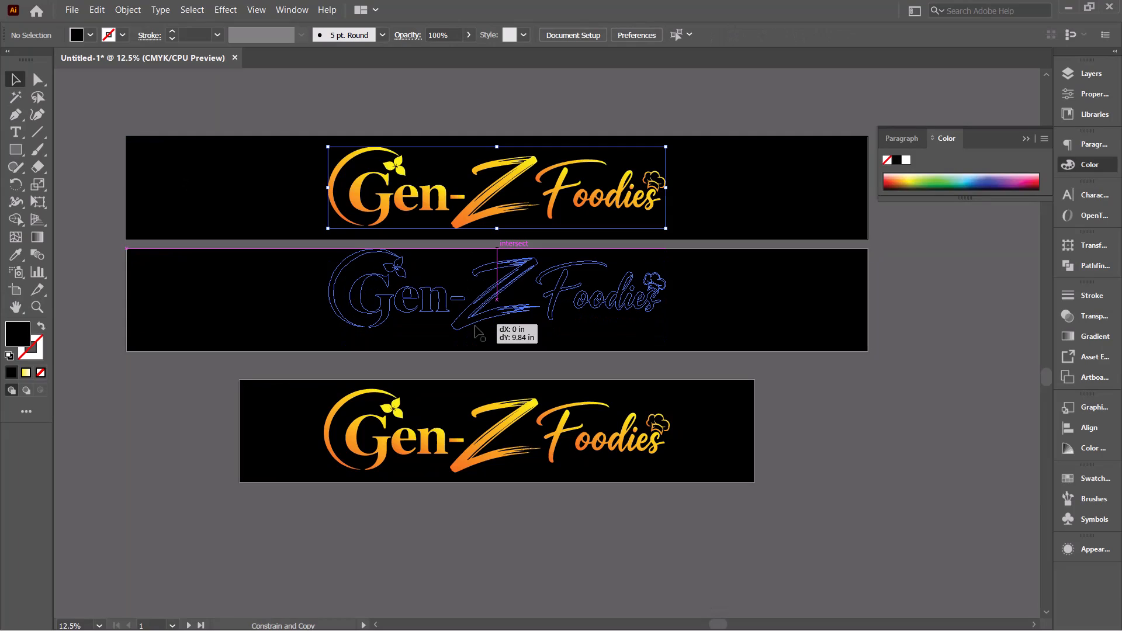
left_click(733, 377)
Centre the copied logo group horizontally and vertically on the second artboard.
left_click(618, 301)
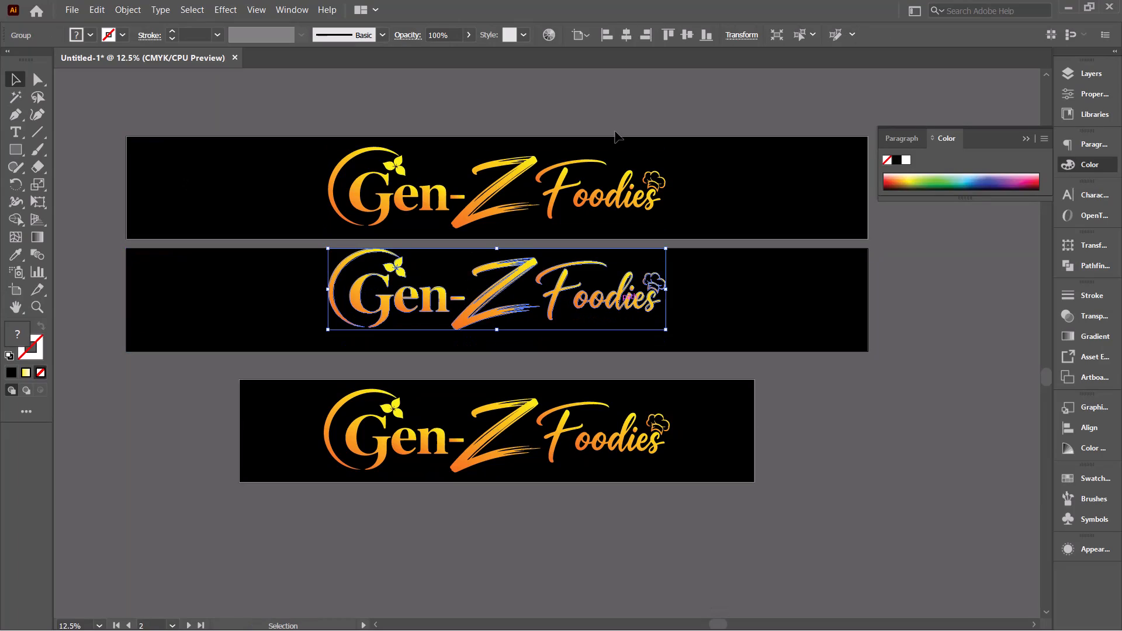
triple_click(632, 43)
double_click(632, 43)
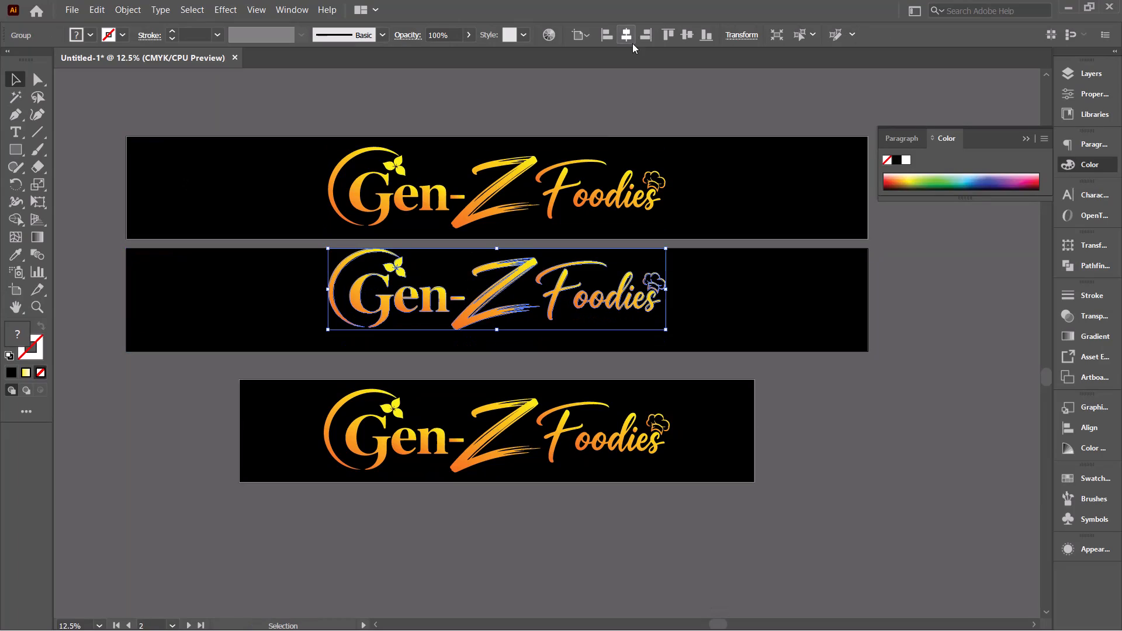
double_click(632, 43)
double_click(690, 36)
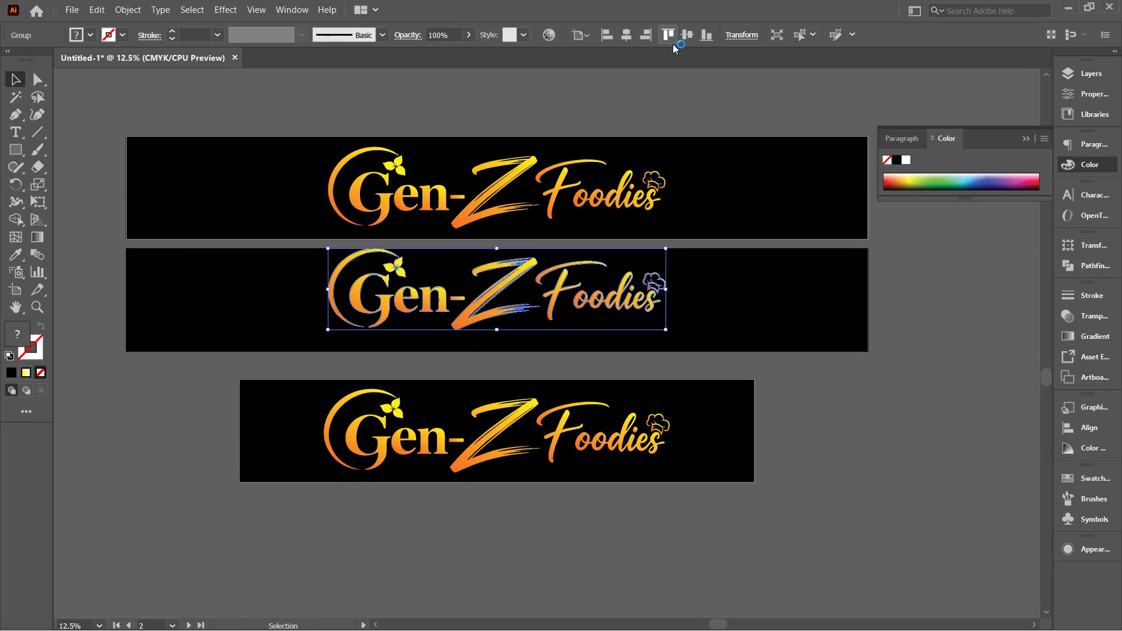
triple_click(690, 36)
left_click(690, 36)
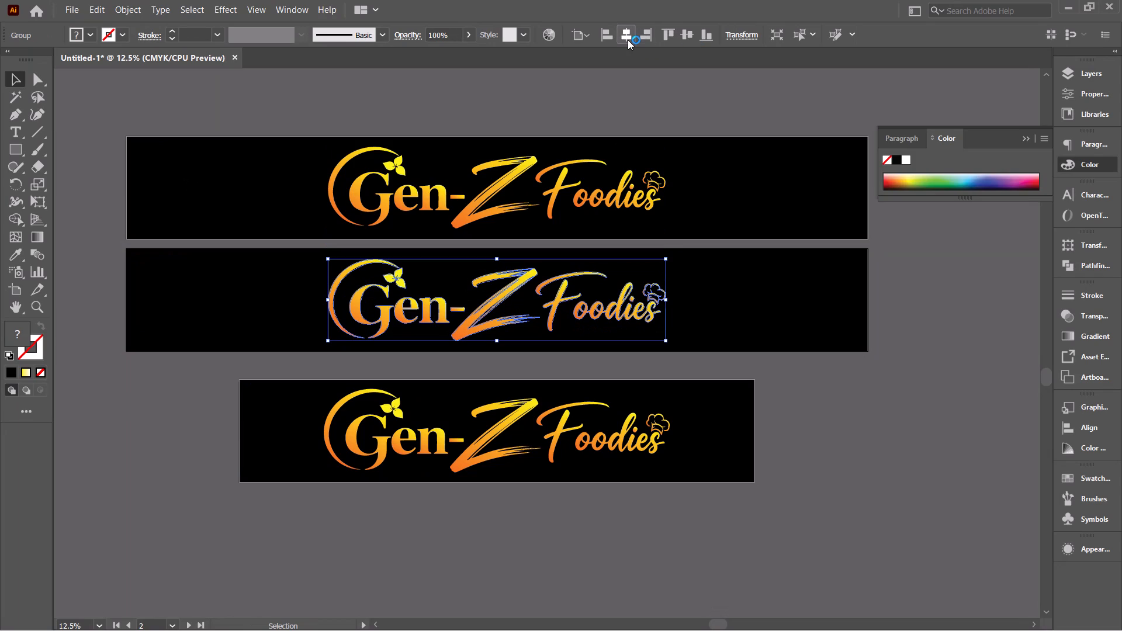
triple_click(628, 35)
left_click(616, 88)
Duplicate the 50 × 10 in third artboard with its artwork about 10.6 in straight below it, and leave artboard editing.
left_click(268, 412)
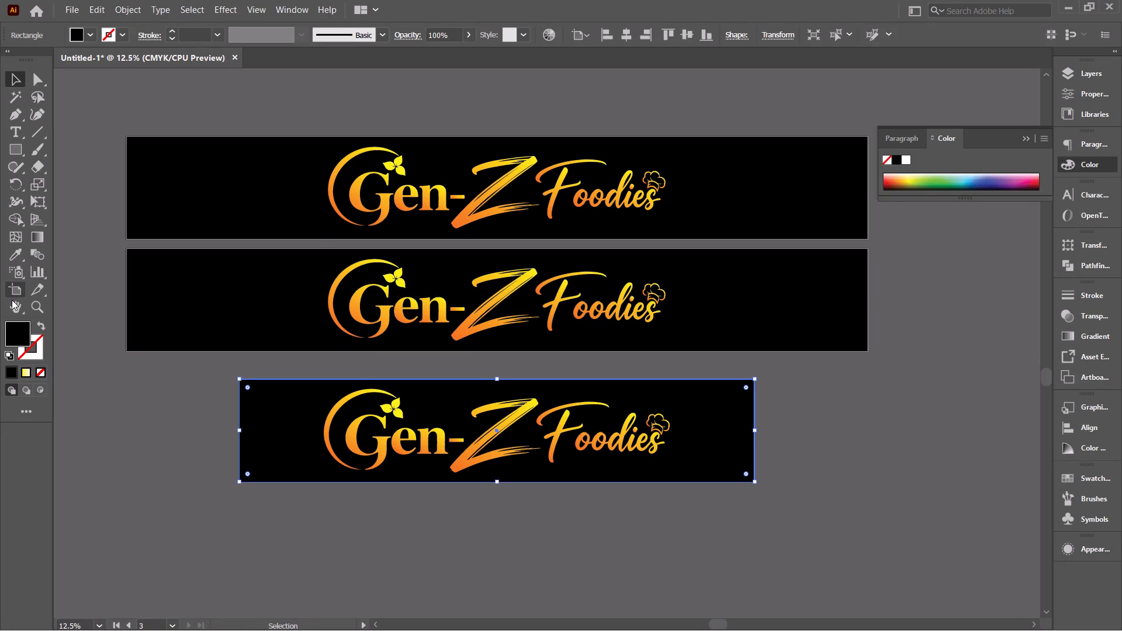
left_click(10, 303)
left_click(15, 283)
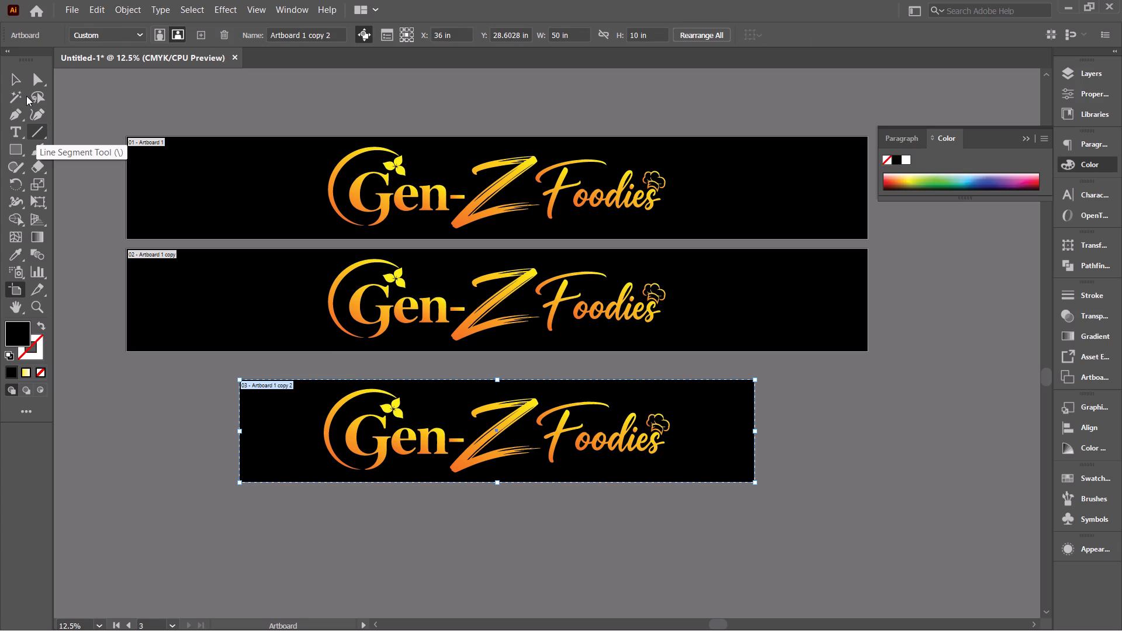
left_click(16, 76)
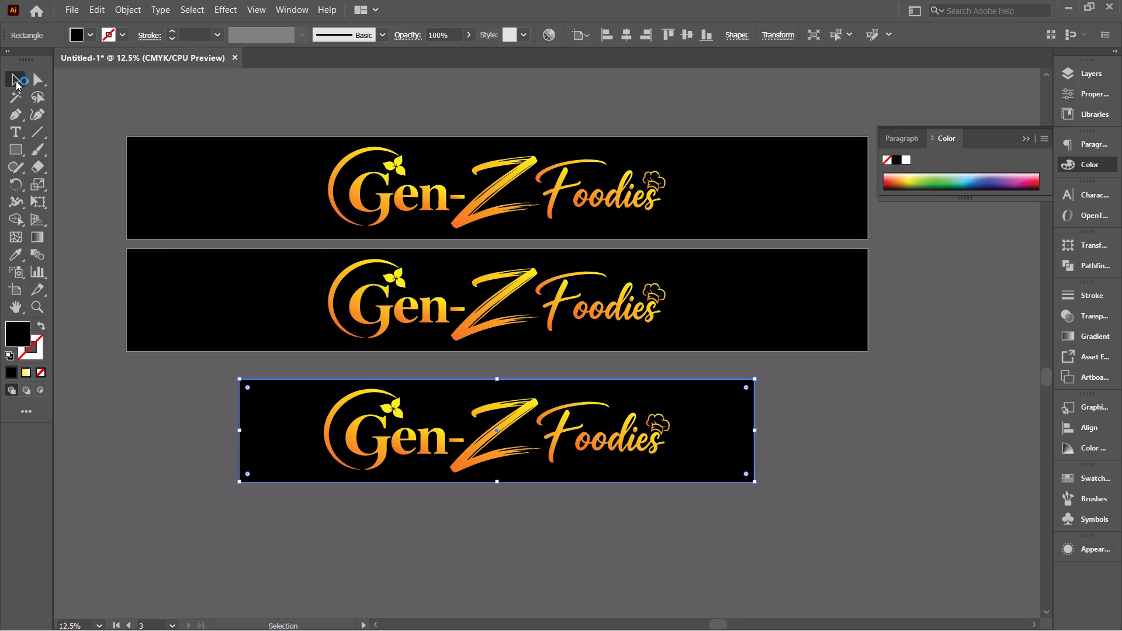
left_click(27, 291)
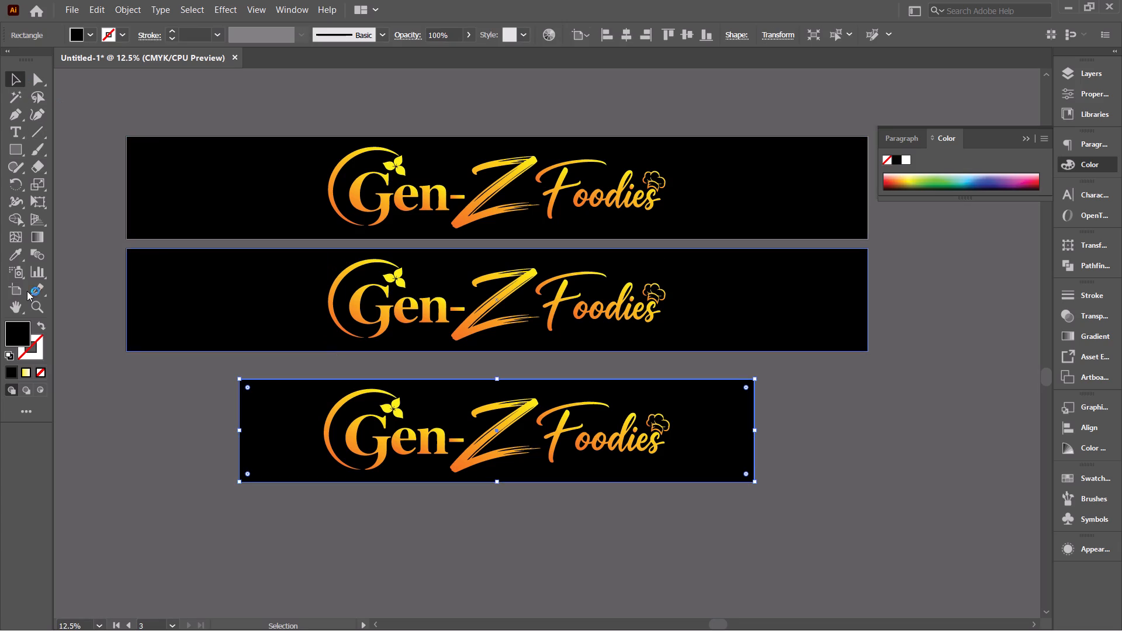
left_click(23, 290)
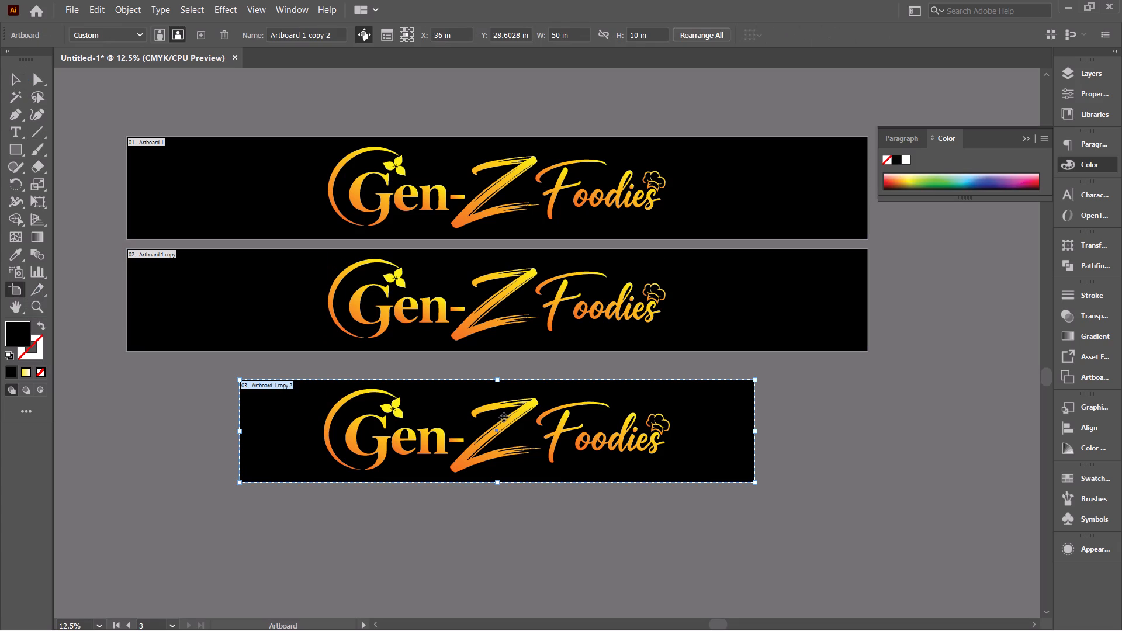
left_click_drag(504, 417, 514, 526)
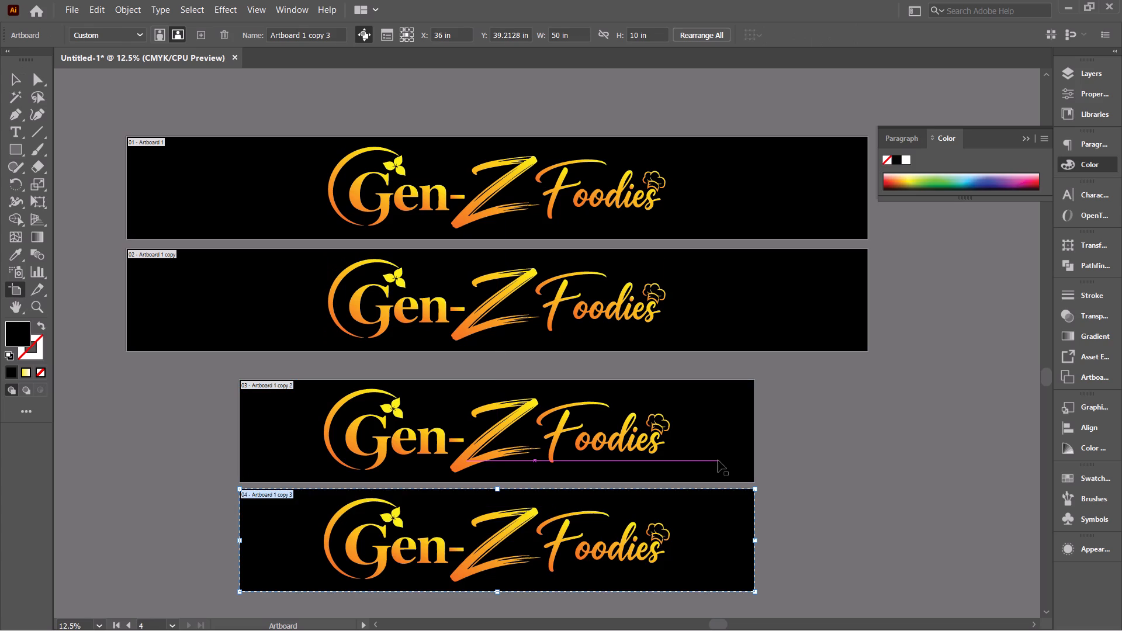
key("v")
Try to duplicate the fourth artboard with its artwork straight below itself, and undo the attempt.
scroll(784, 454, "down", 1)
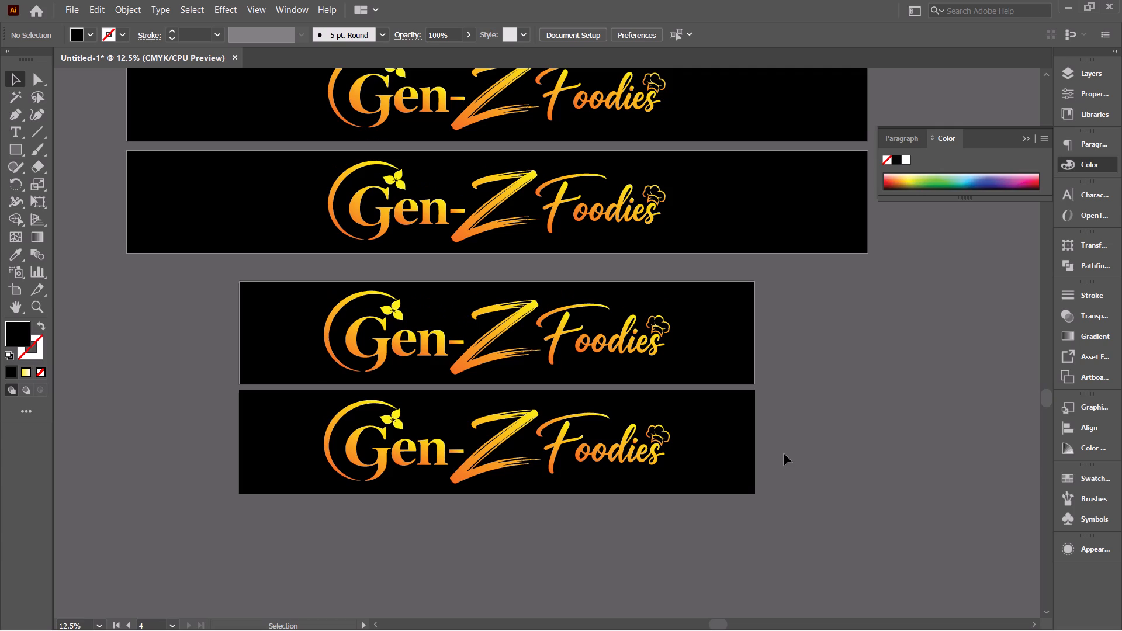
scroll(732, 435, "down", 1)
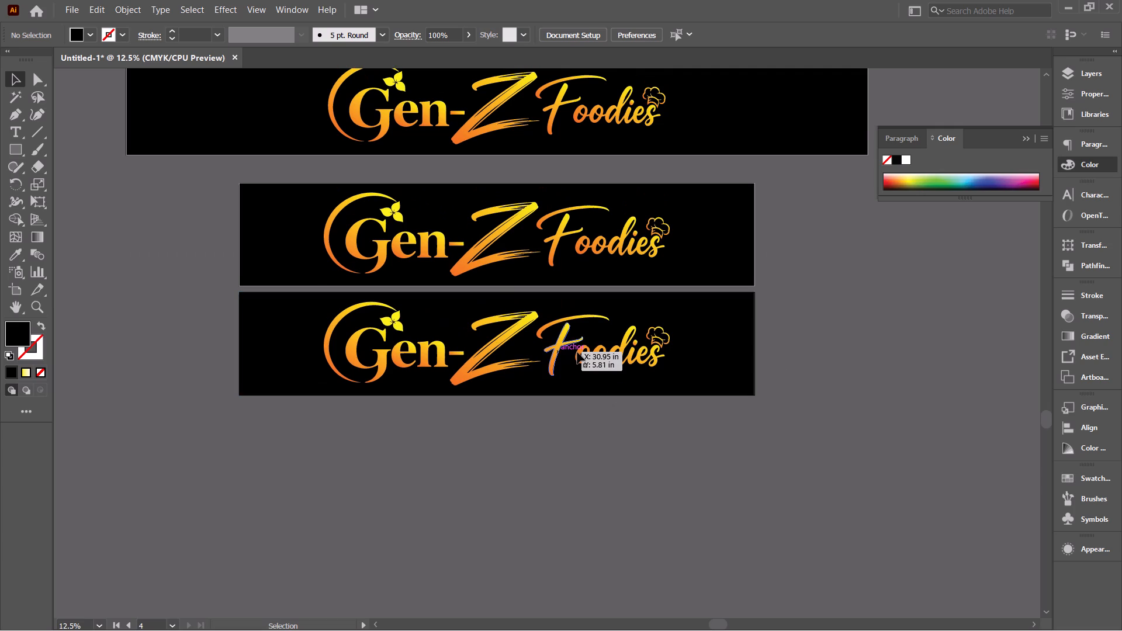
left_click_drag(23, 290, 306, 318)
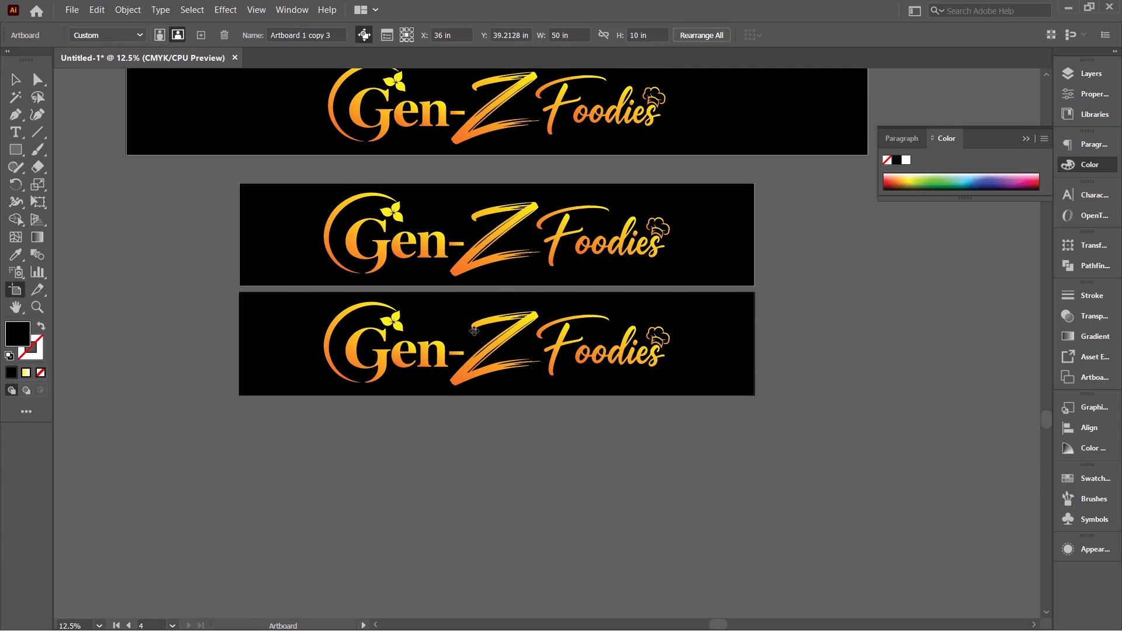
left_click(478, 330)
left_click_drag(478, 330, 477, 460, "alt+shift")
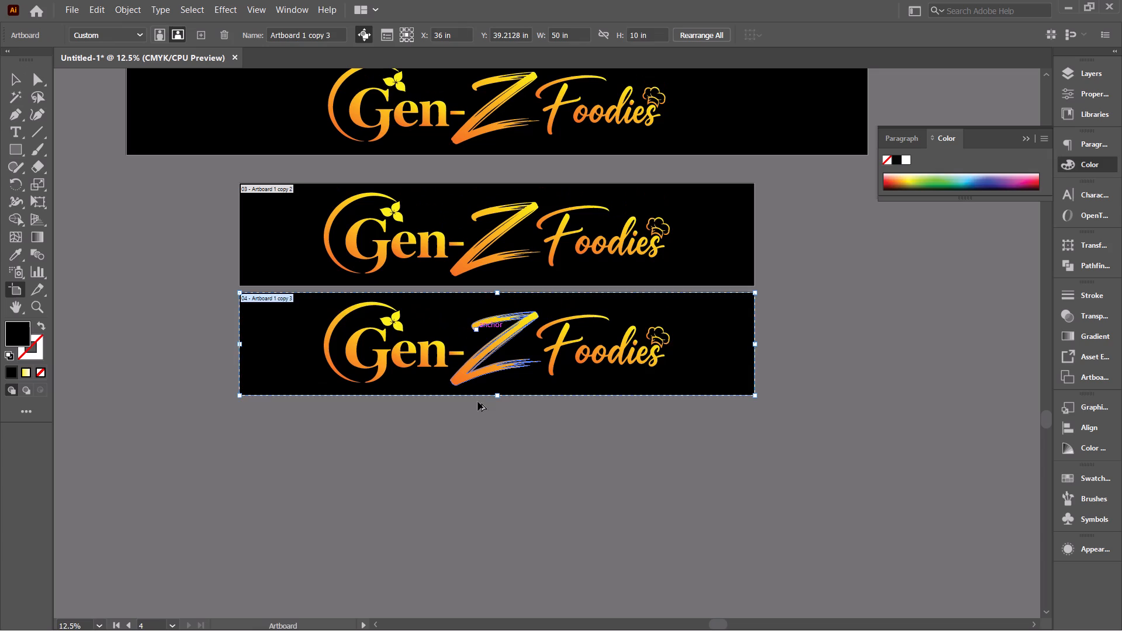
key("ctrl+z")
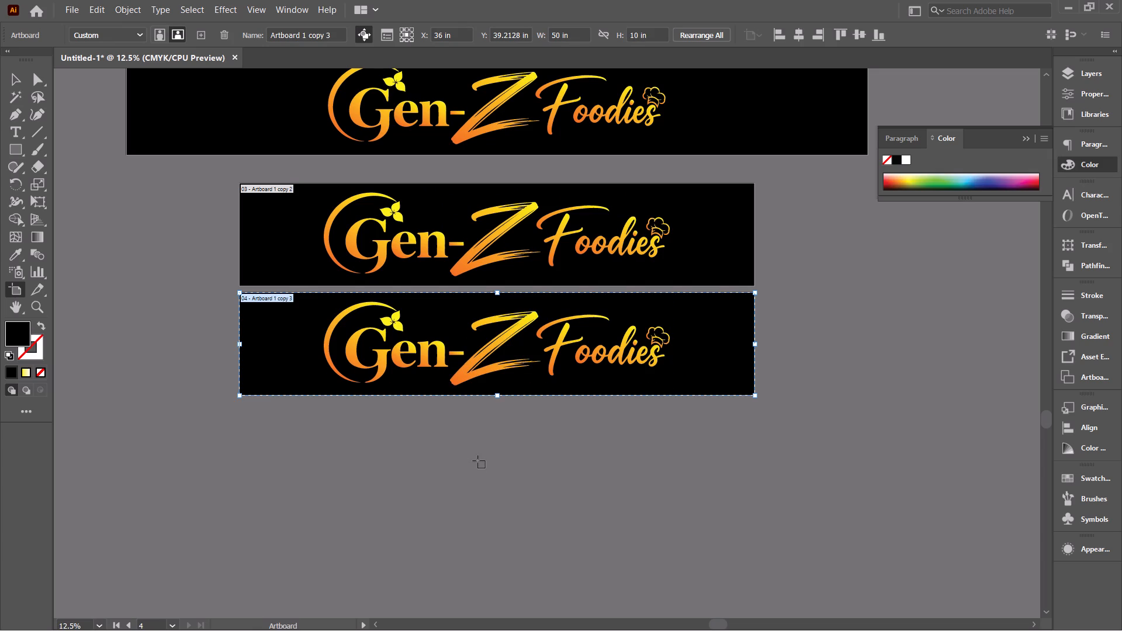
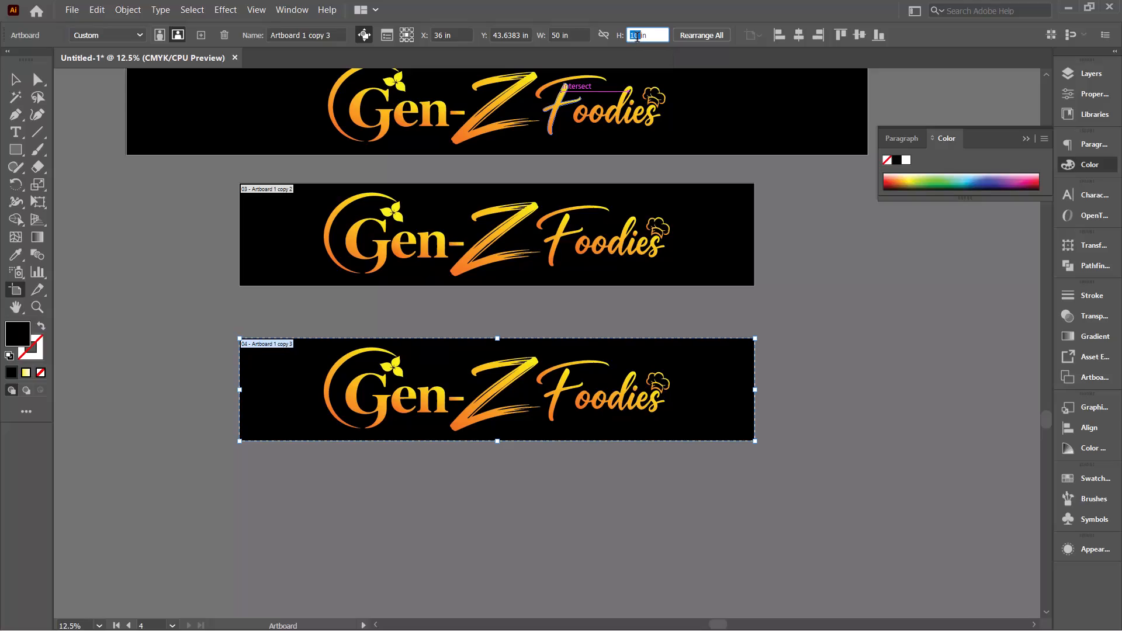
Set the fourth artboard's height to 18 in and leave artboard editing.
type("18")
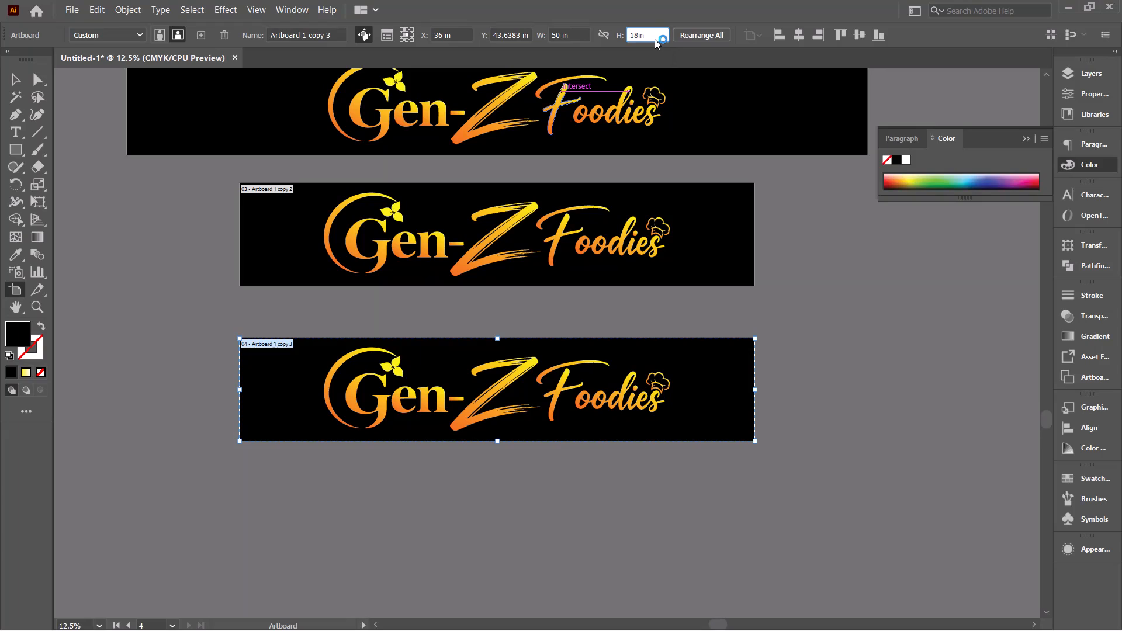
left_click(579, 36)
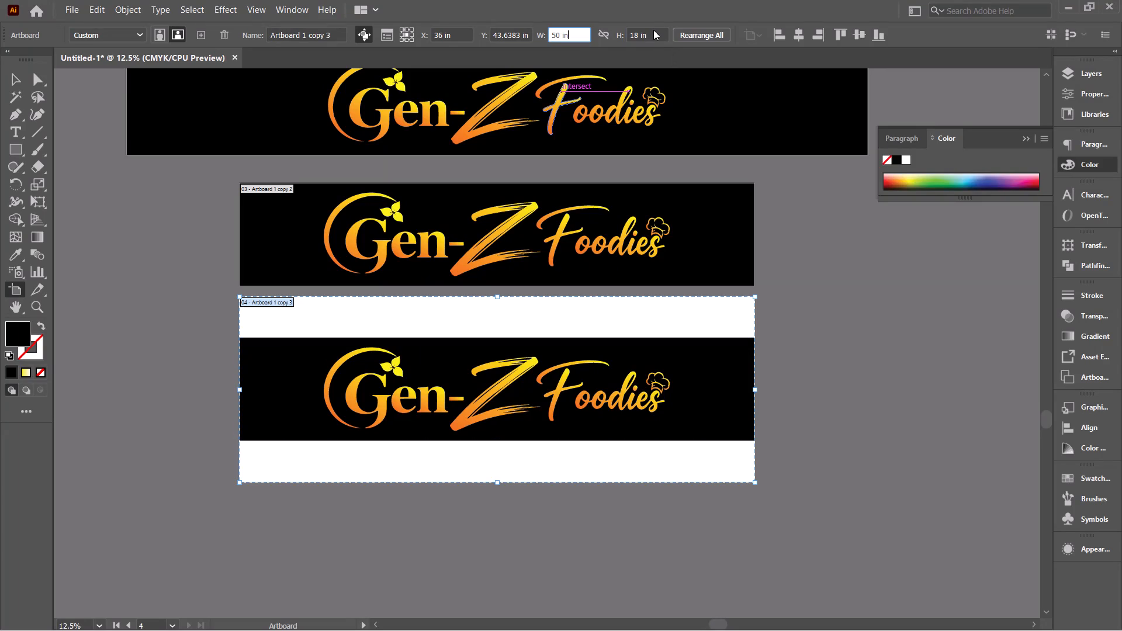
left_click(654, 36)
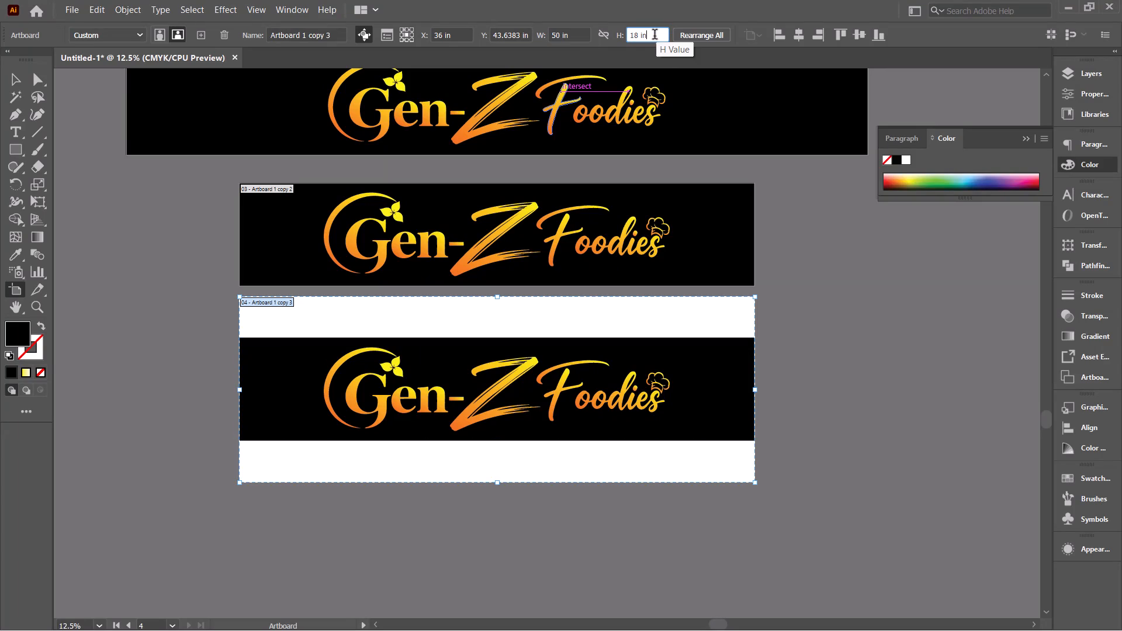
left_click(8, 82)
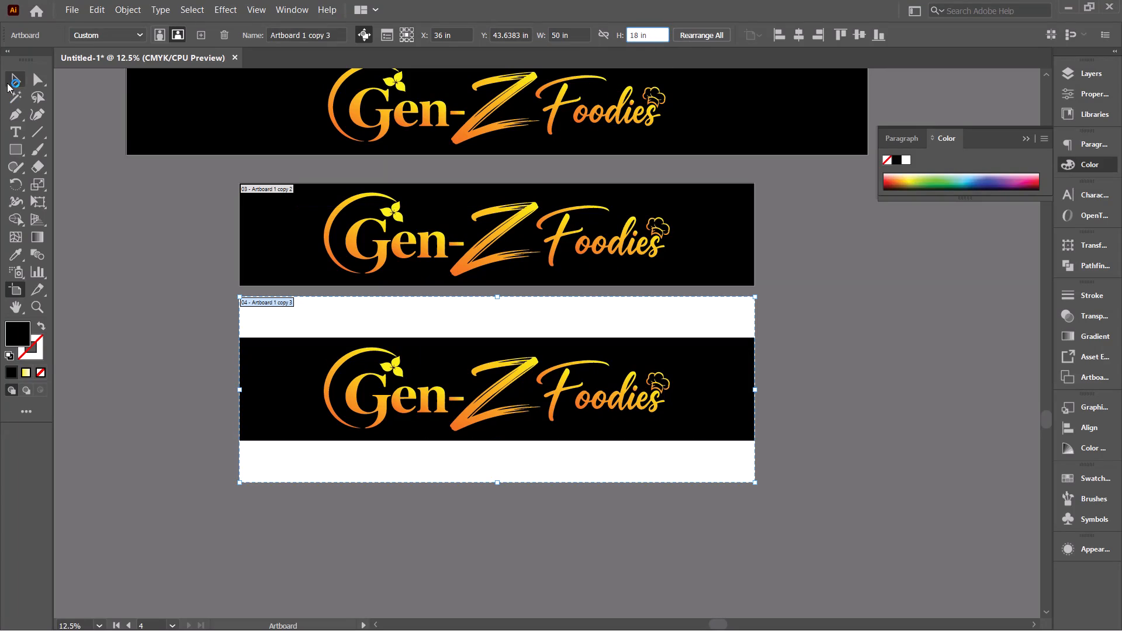
Move the fourth banner's black background and logo straight down to the artboard's bottom edge, and deselect them.
left_click_drag(330, 328, 391, 388)
left_click_drag(434, 376, 391, 388)
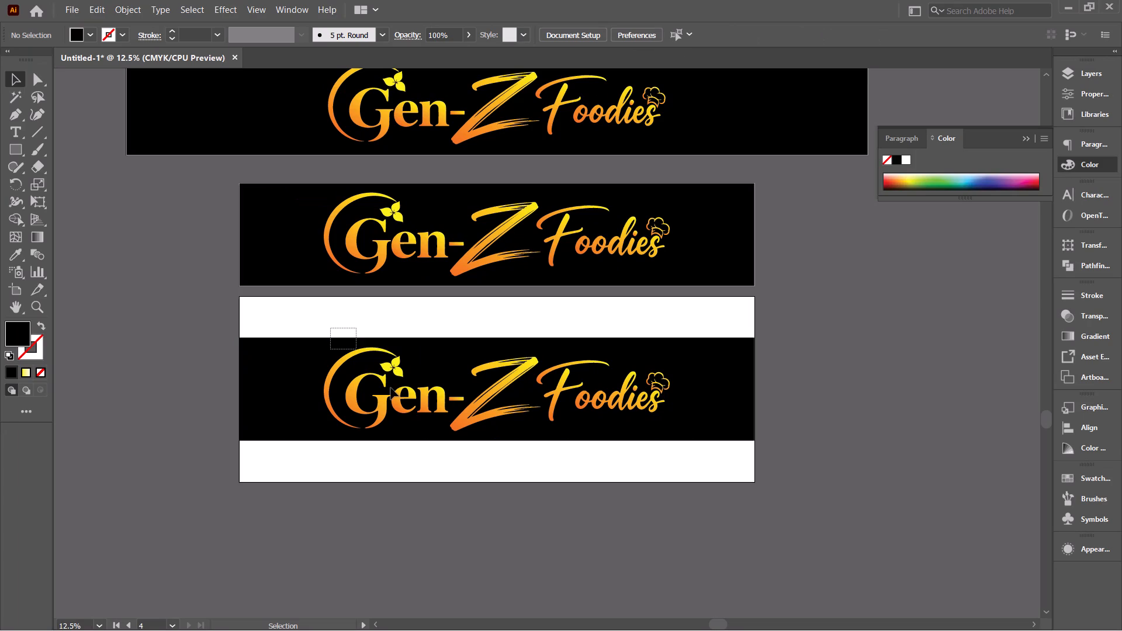
left_click_drag(391, 388, 442, 420)
left_click(458, 359)
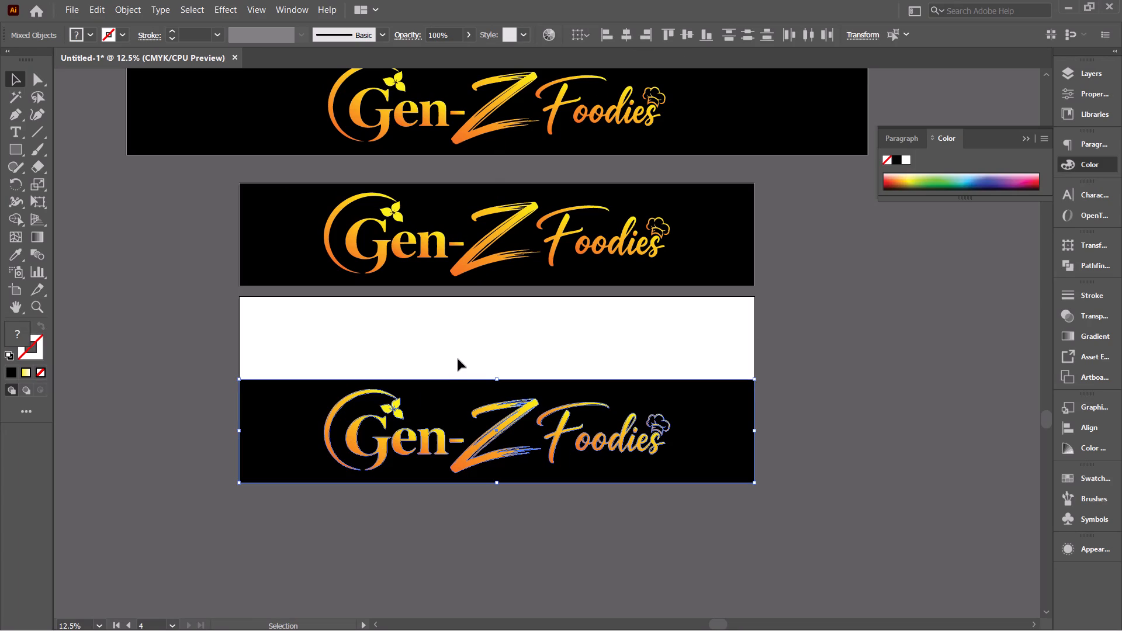
Stretch the fourth banner's black background up to the artboard's top edge to cover the full 50 × 18 in.
left_click(484, 378)
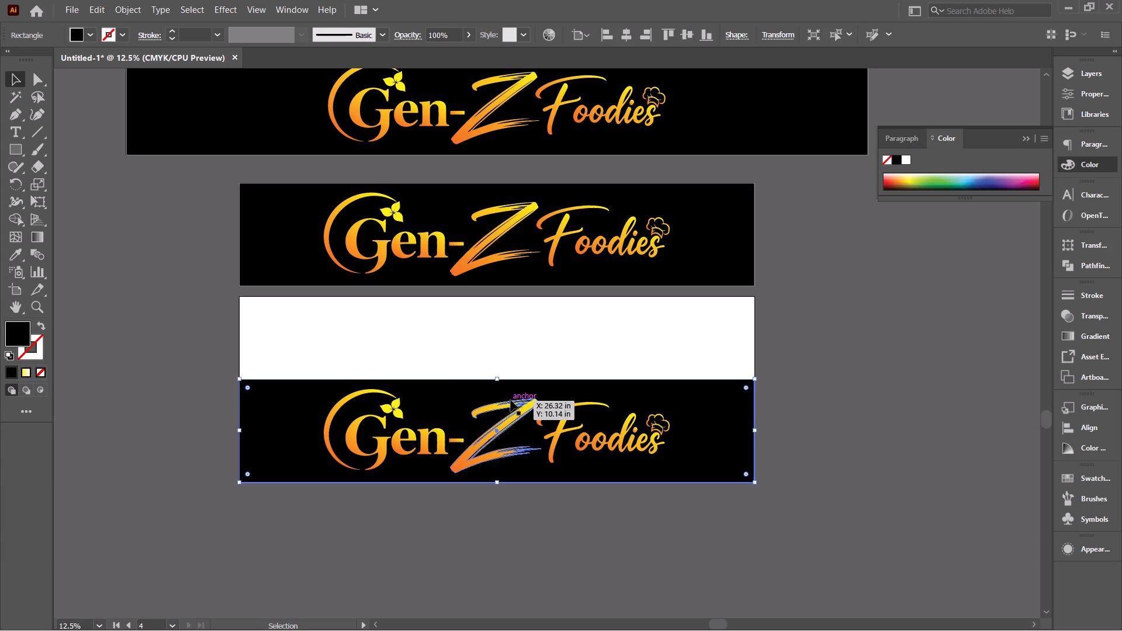
left_click_drag(498, 378, 501, 300)
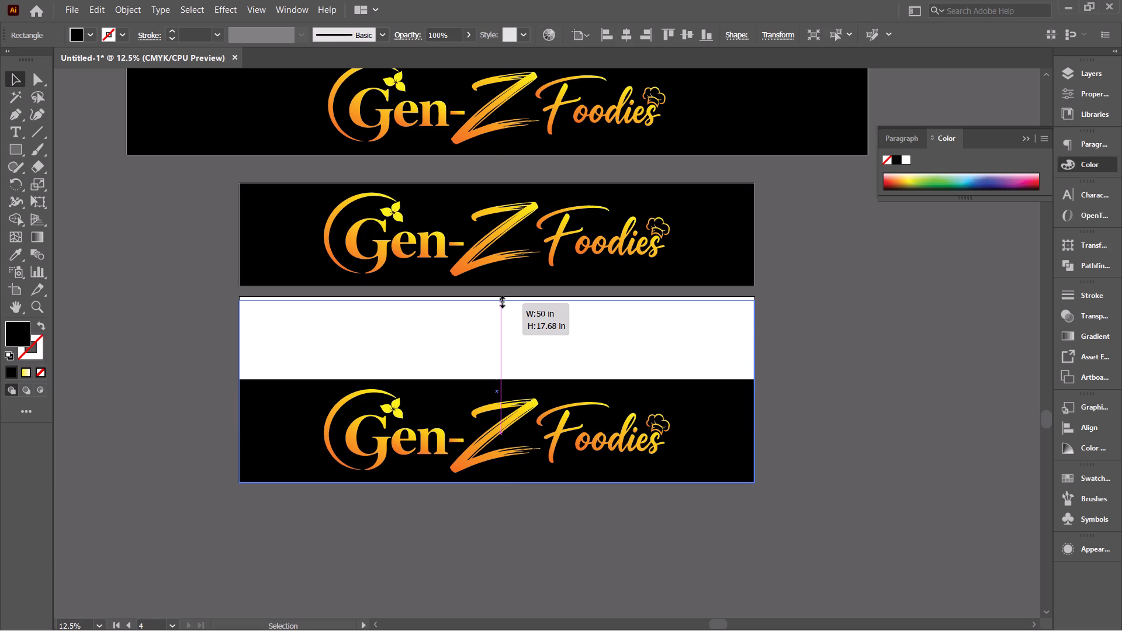
left_click_drag(501, 300, 502, 296)
left_click_drag(502, 296, 505, 297)
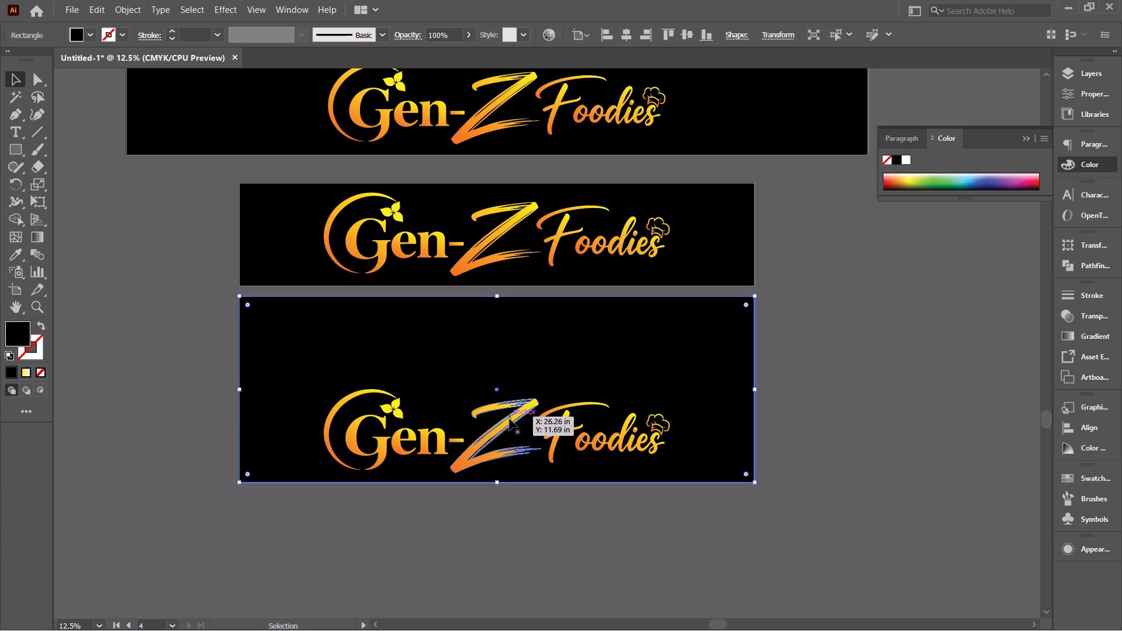
Enlarge the fourth banner's logo group proportionally upward to about 43 × 10.4 in.
left_click(507, 412)
left_click(511, 417)
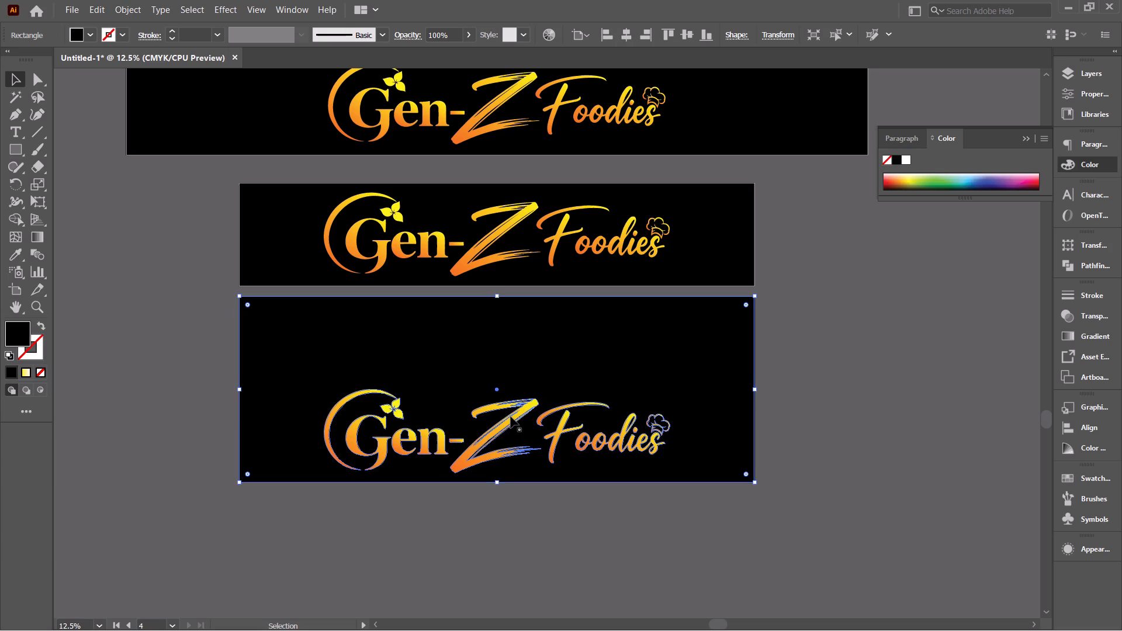
left_click_drag(498, 387, 496, 369, "shift")
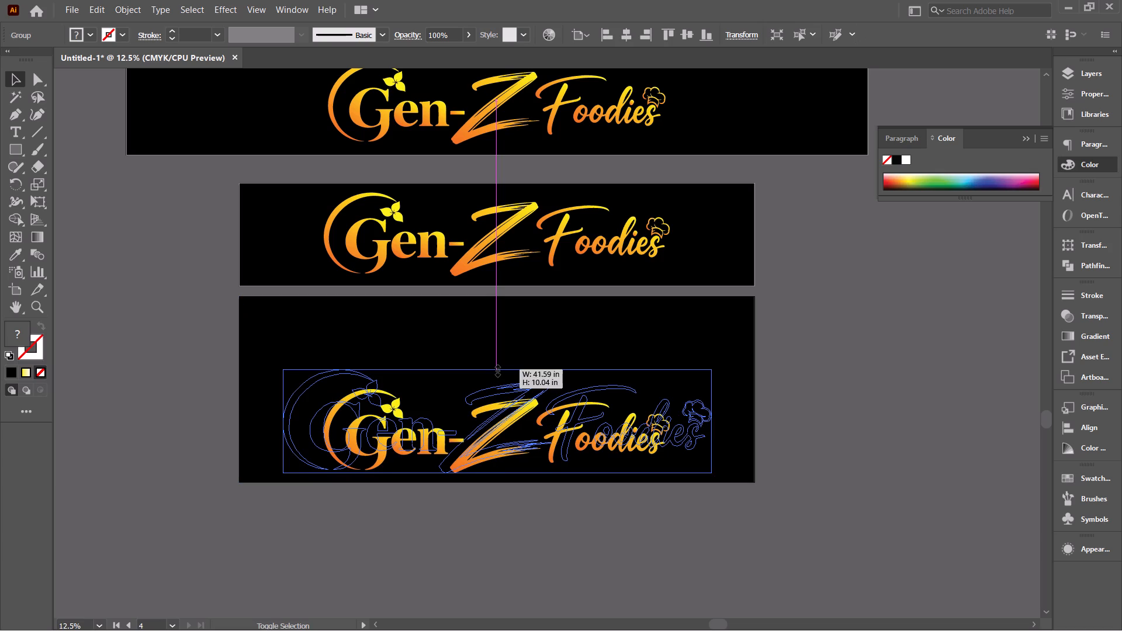
left_click_drag(496, 369, 496, 362, "shift")
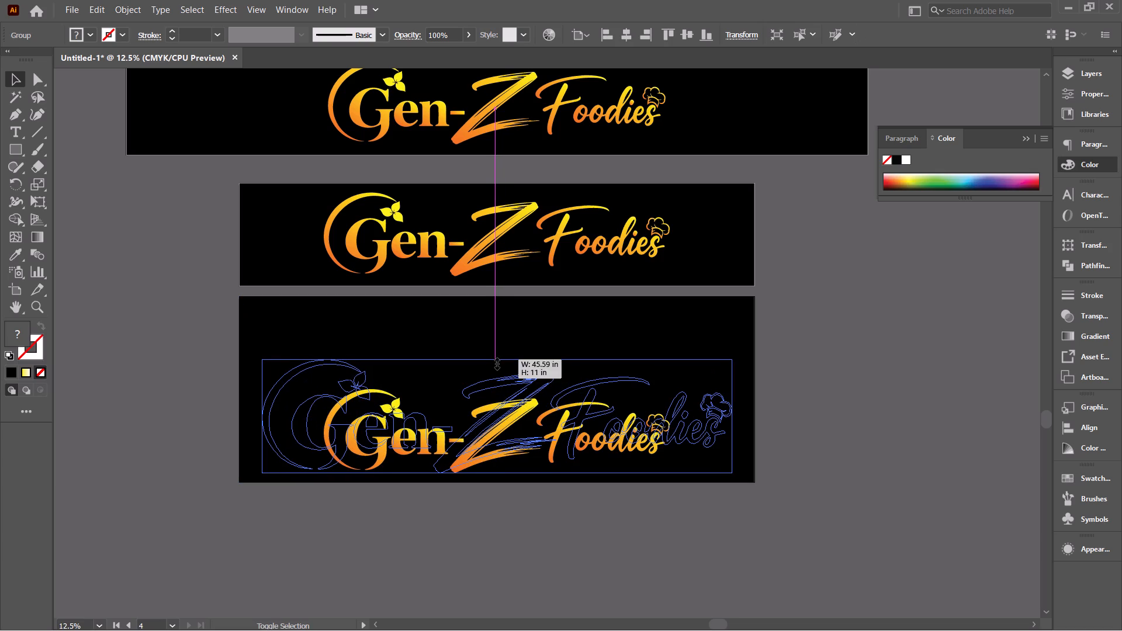
left_click_drag(496, 362, 496, 365, "shift")
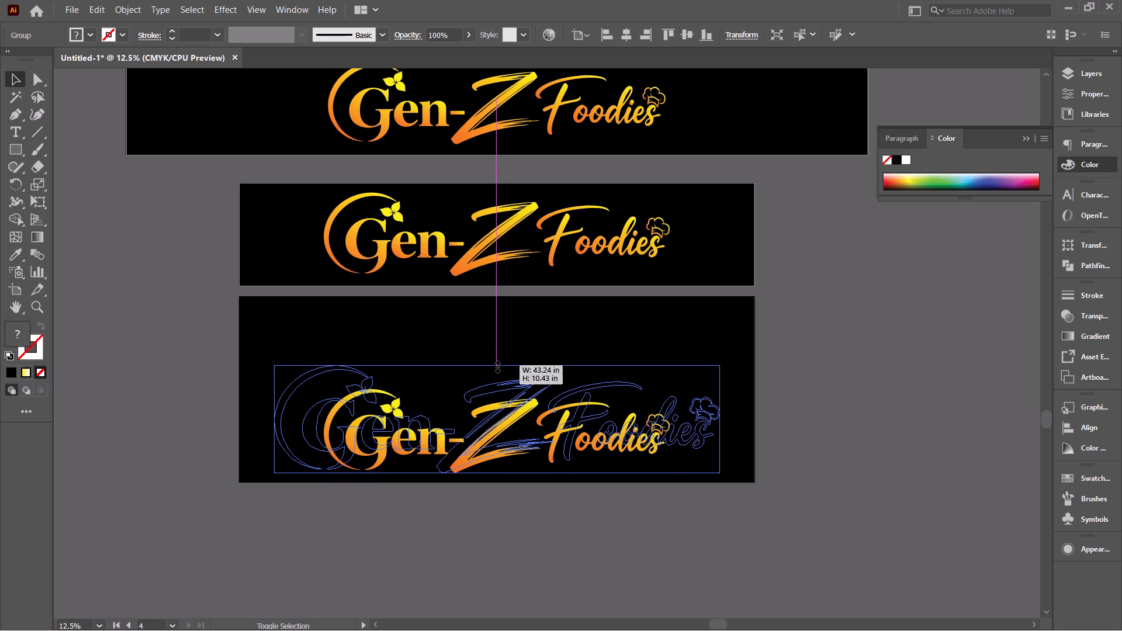
Centre the enlarged logo group horizontally on the fourth artboard and move it slightly straight up.
triple_click(626, 34)
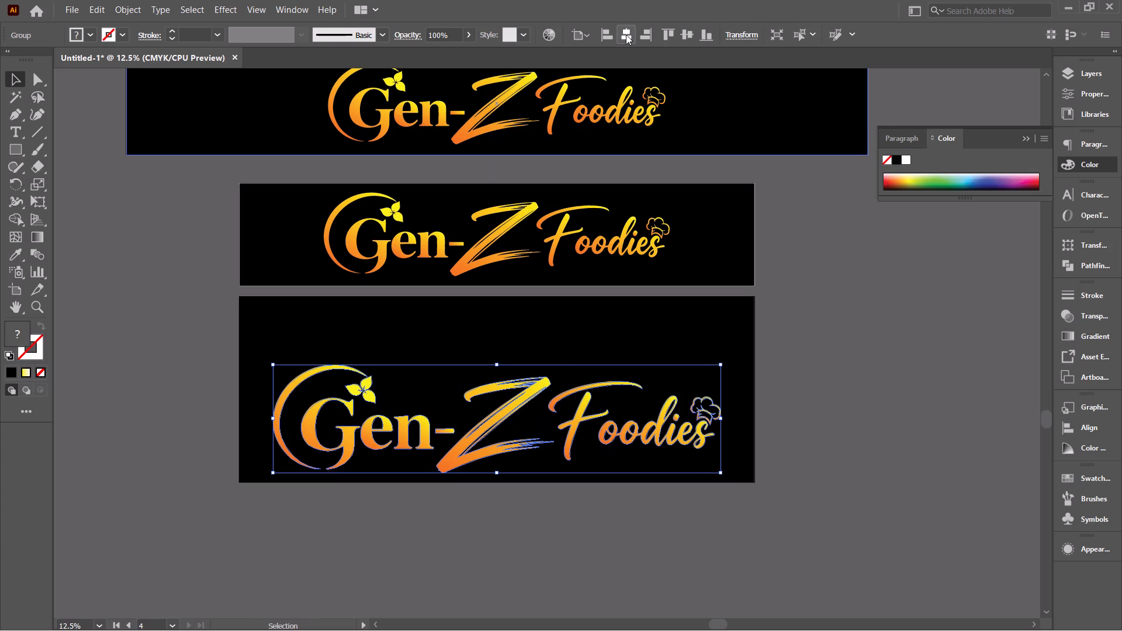
triple_click(626, 34)
double_click(626, 34)
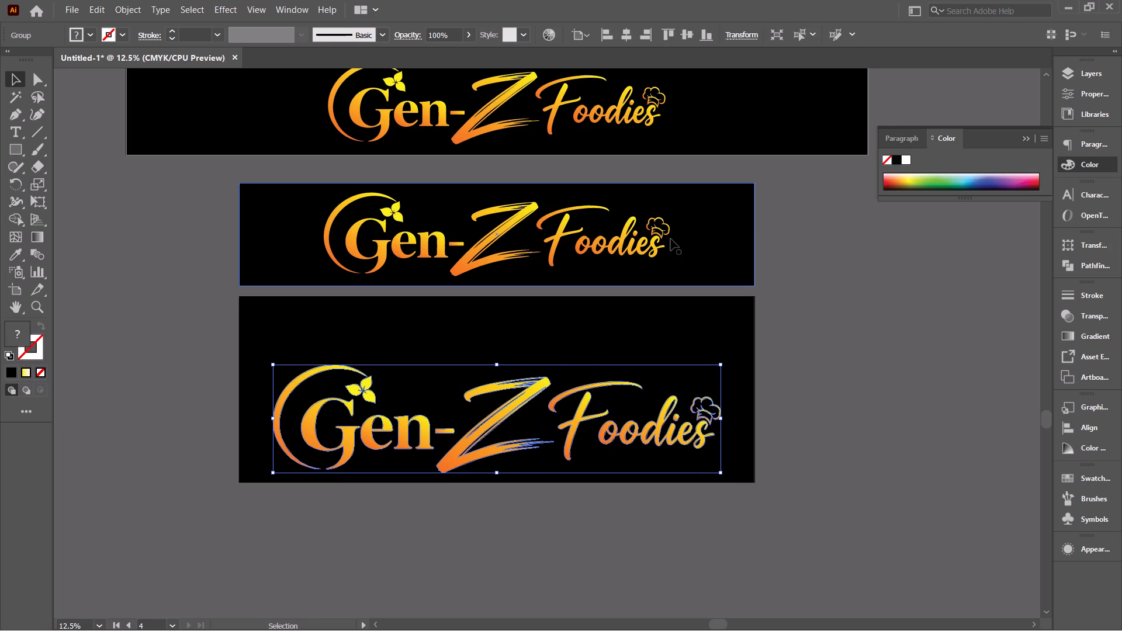
left_click_drag(532, 392, 532, 391)
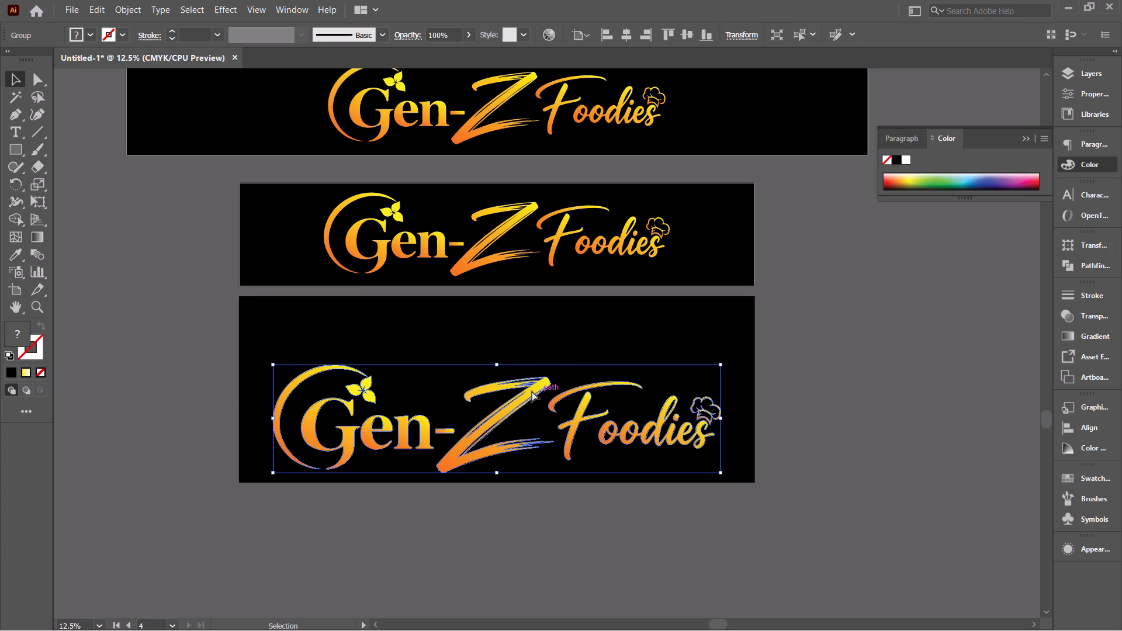
left_click_drag(532, 391, 532, 383)
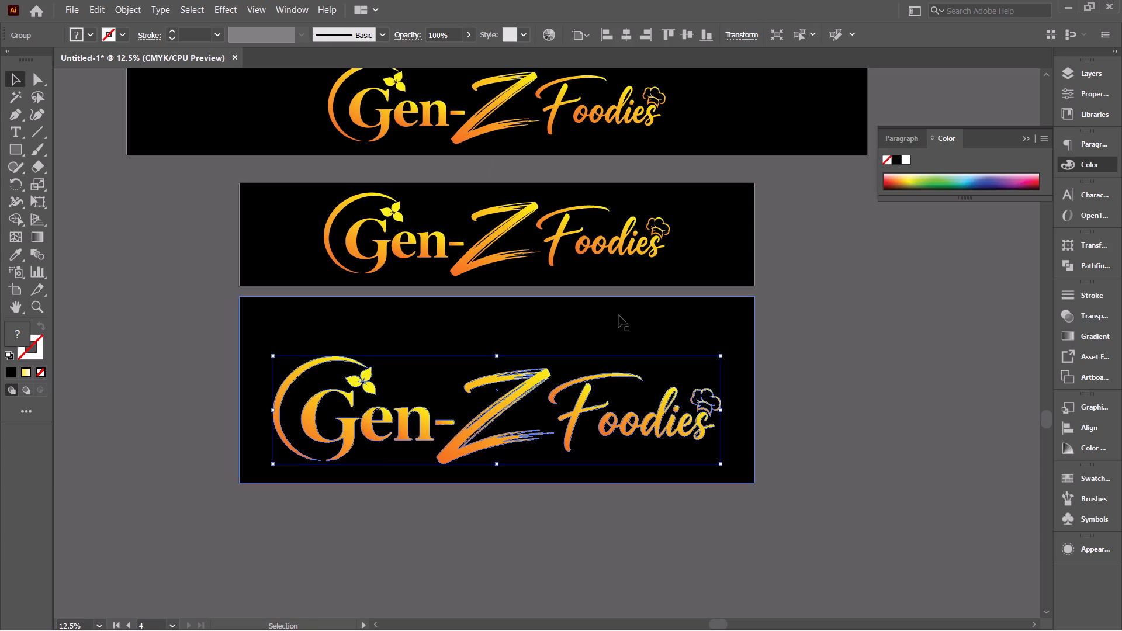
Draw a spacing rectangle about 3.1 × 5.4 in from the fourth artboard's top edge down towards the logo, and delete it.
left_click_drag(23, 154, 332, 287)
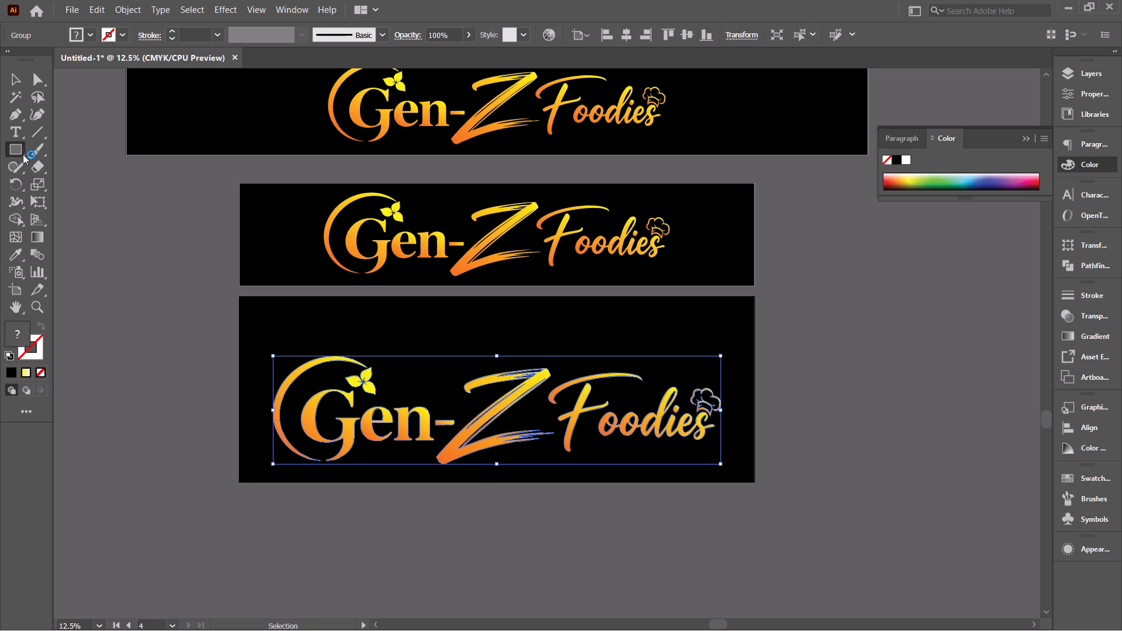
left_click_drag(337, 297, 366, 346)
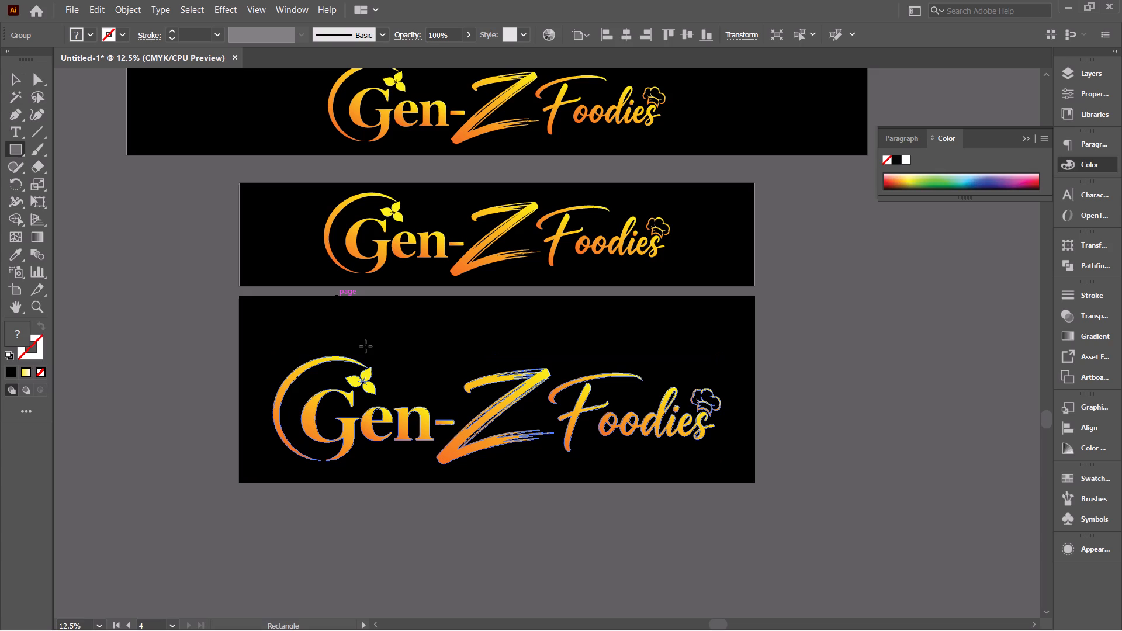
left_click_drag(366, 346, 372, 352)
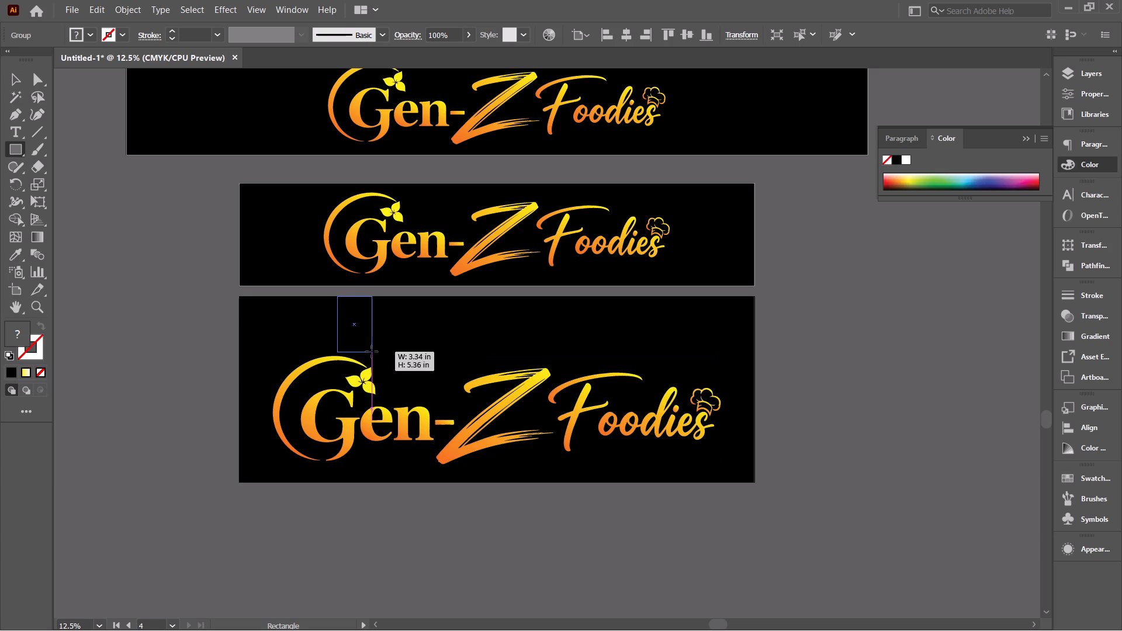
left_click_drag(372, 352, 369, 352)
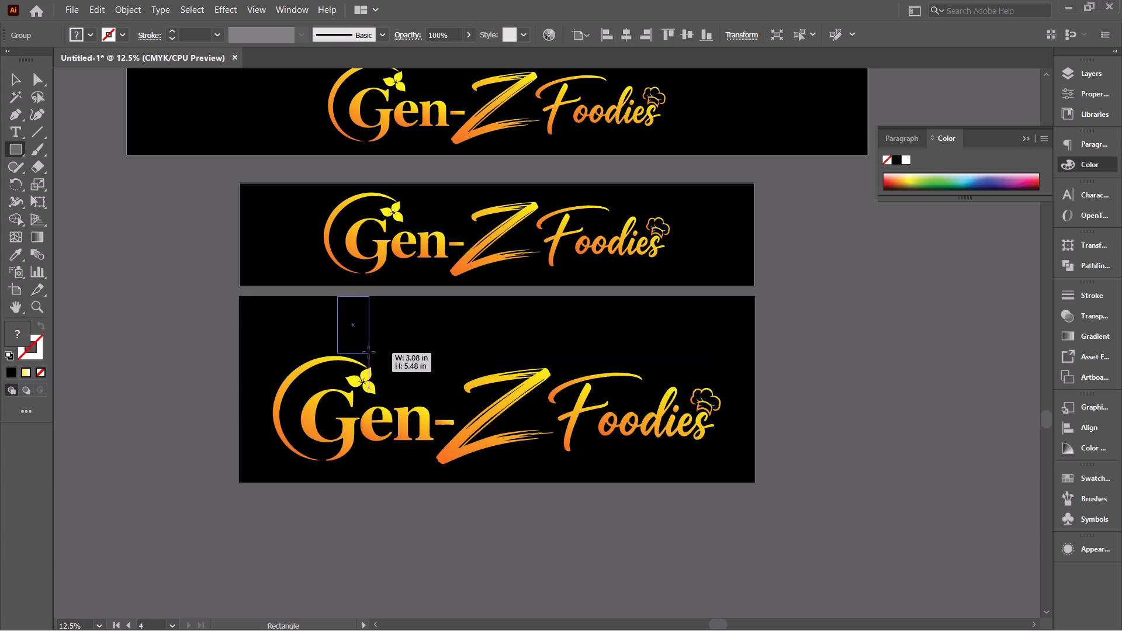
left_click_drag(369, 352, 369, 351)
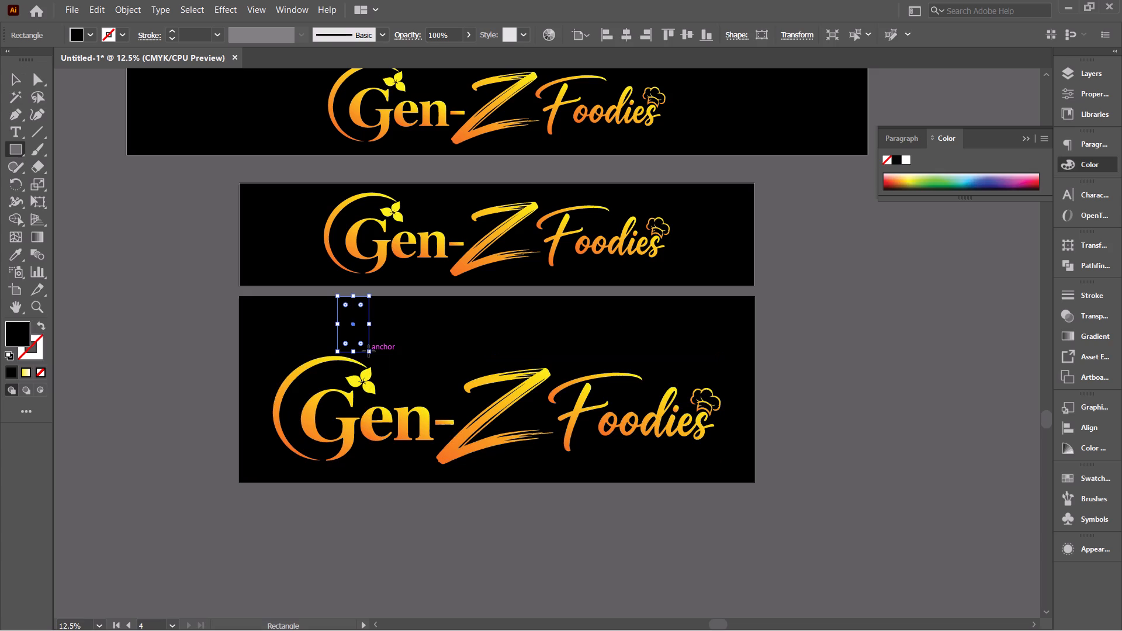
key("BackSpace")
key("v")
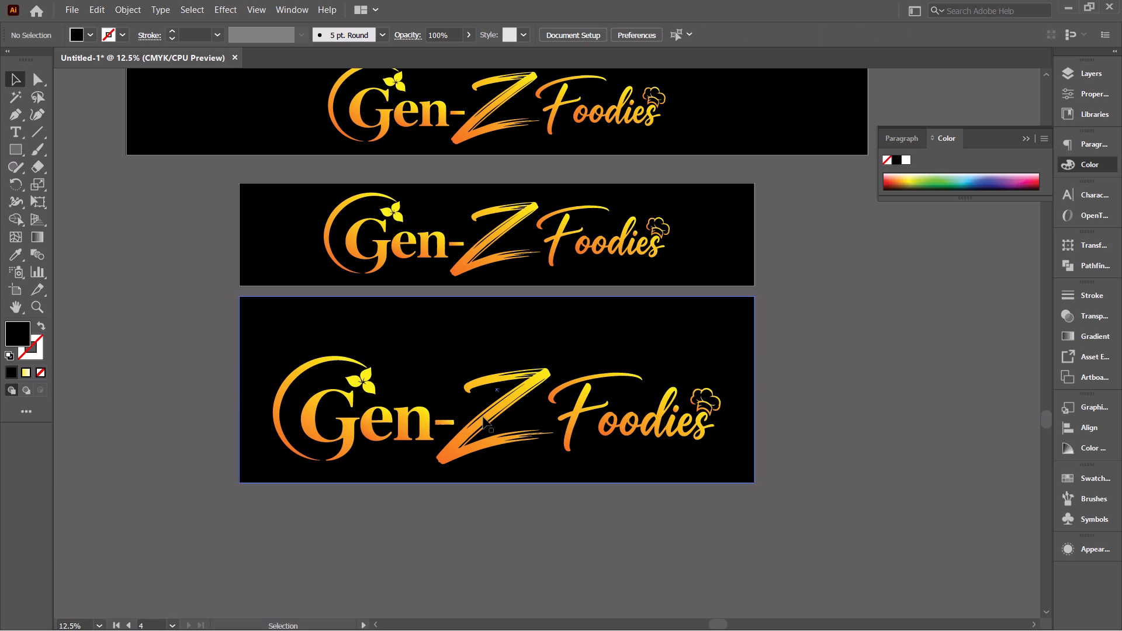
Centre the fourth banner's logo group horizontally on the artboard again and move it up by four large nudges.
left_click(518, 390)
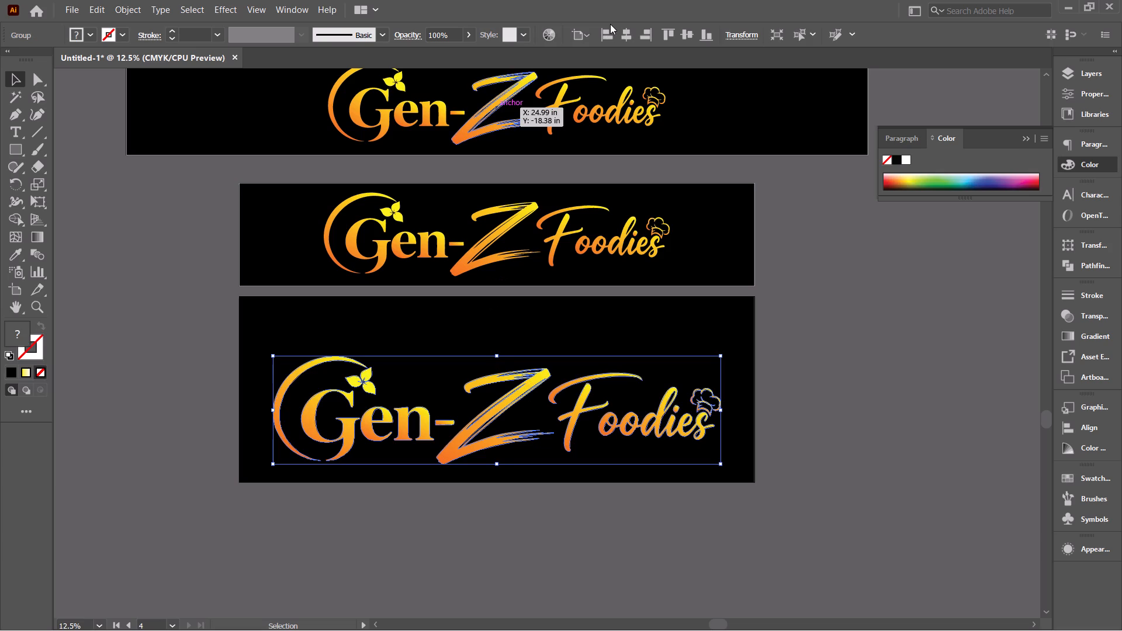
left_click(636, 40)
triple_click(627, 39)
triple_click(627, 39)
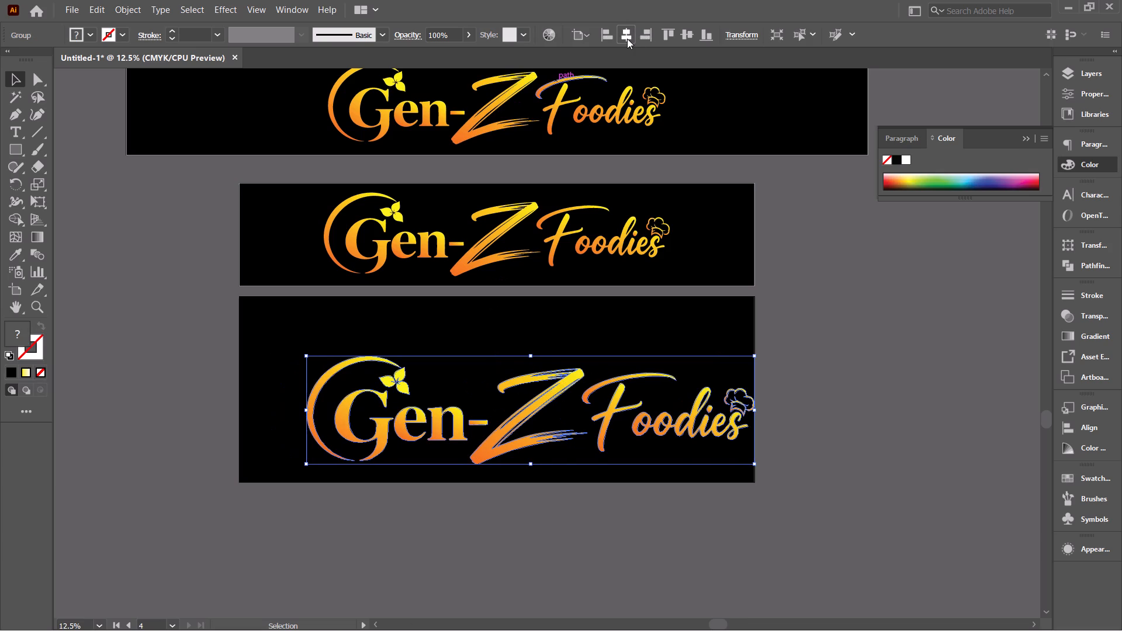
key("shift+Up")
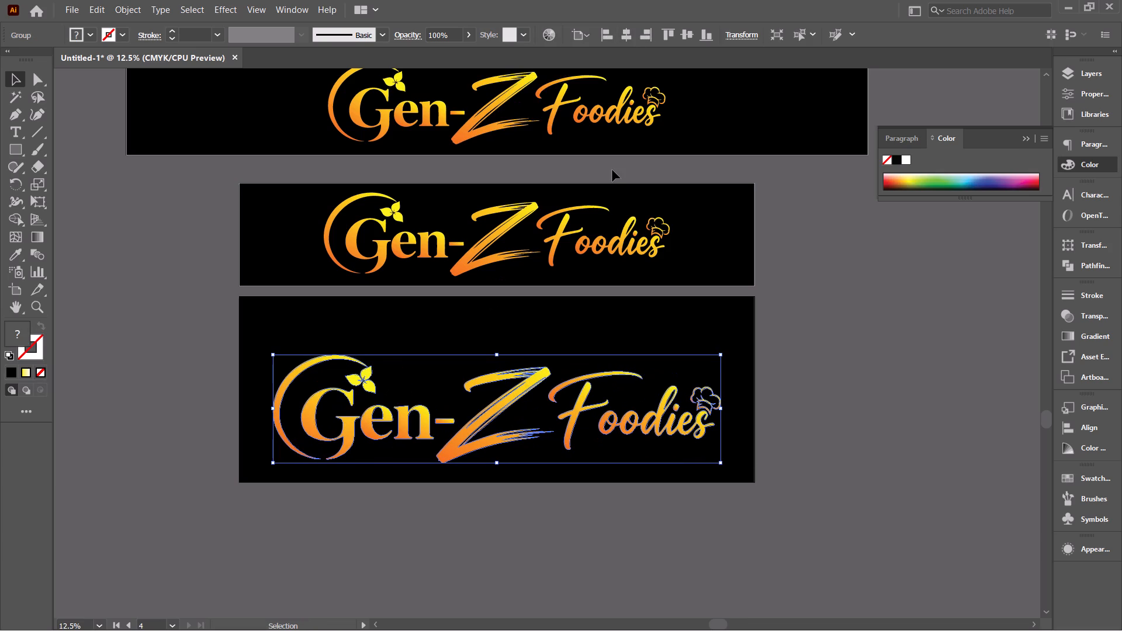
key("shift+Up")
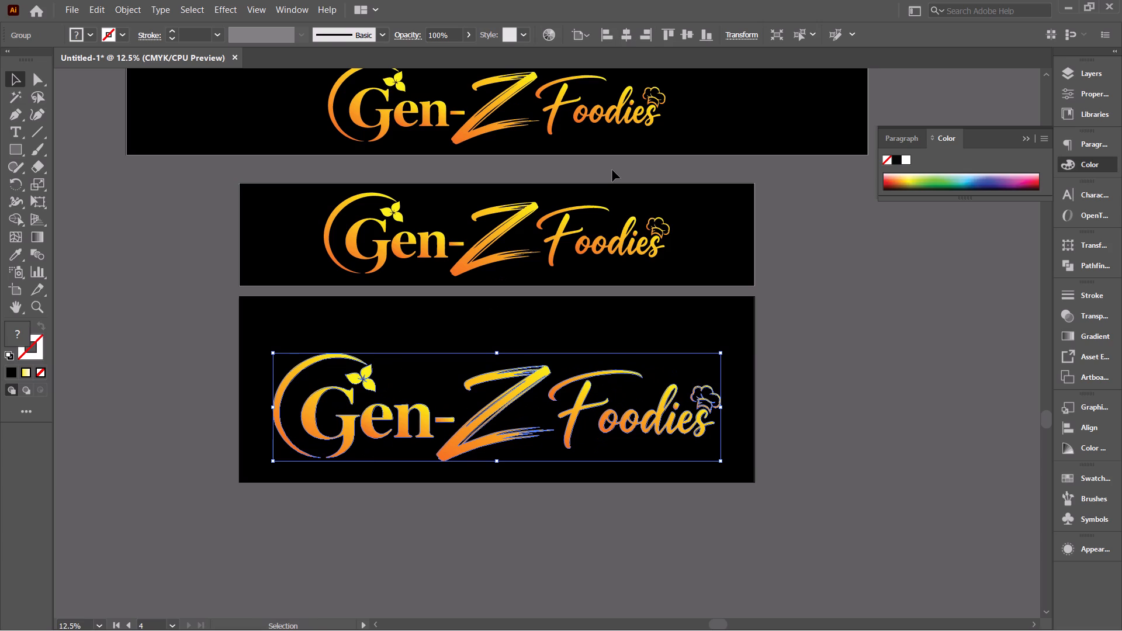
key("shift+Up")
key("shift+Up")
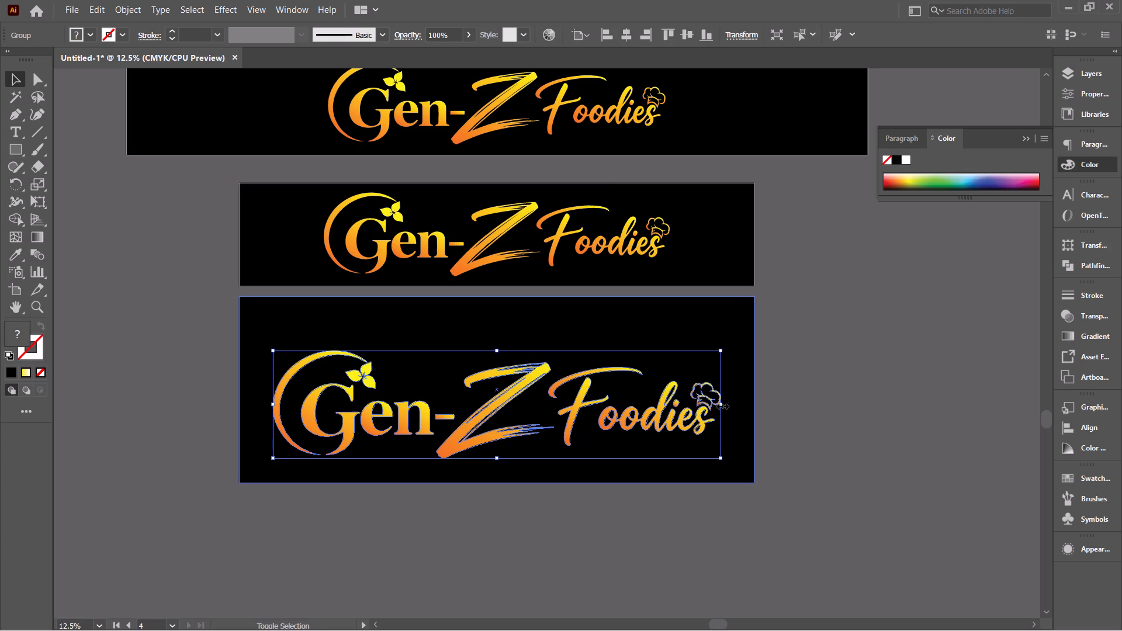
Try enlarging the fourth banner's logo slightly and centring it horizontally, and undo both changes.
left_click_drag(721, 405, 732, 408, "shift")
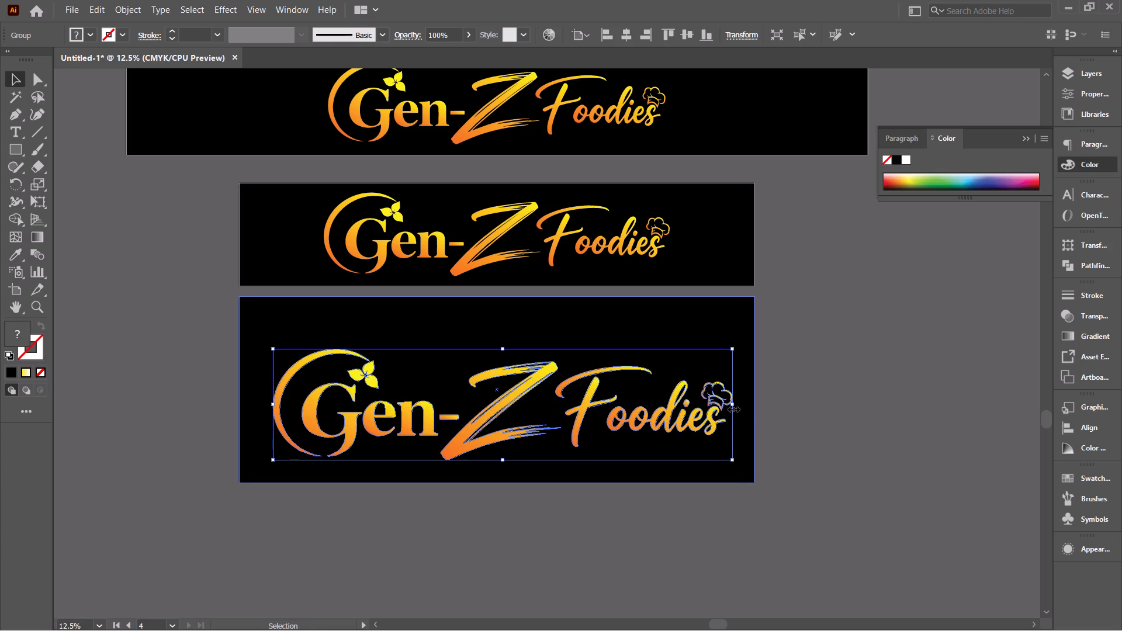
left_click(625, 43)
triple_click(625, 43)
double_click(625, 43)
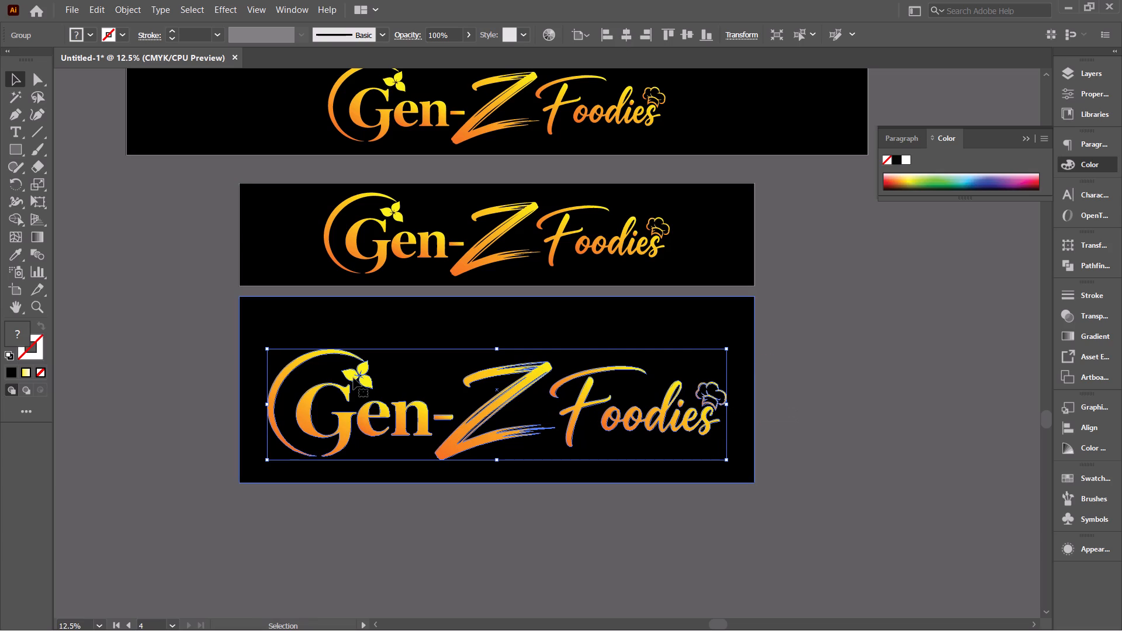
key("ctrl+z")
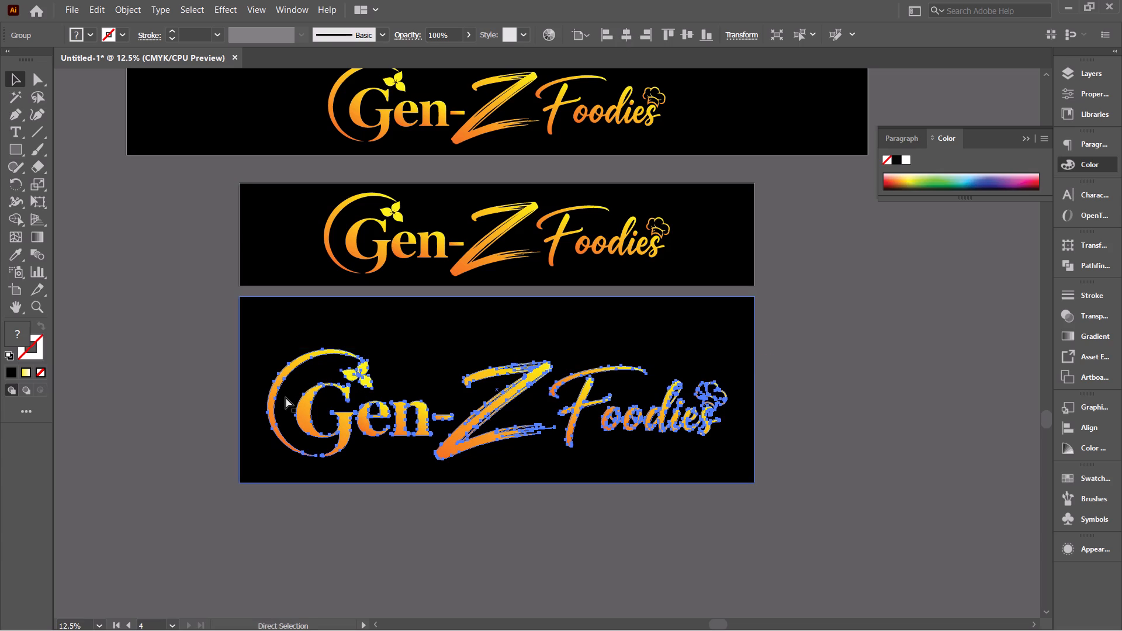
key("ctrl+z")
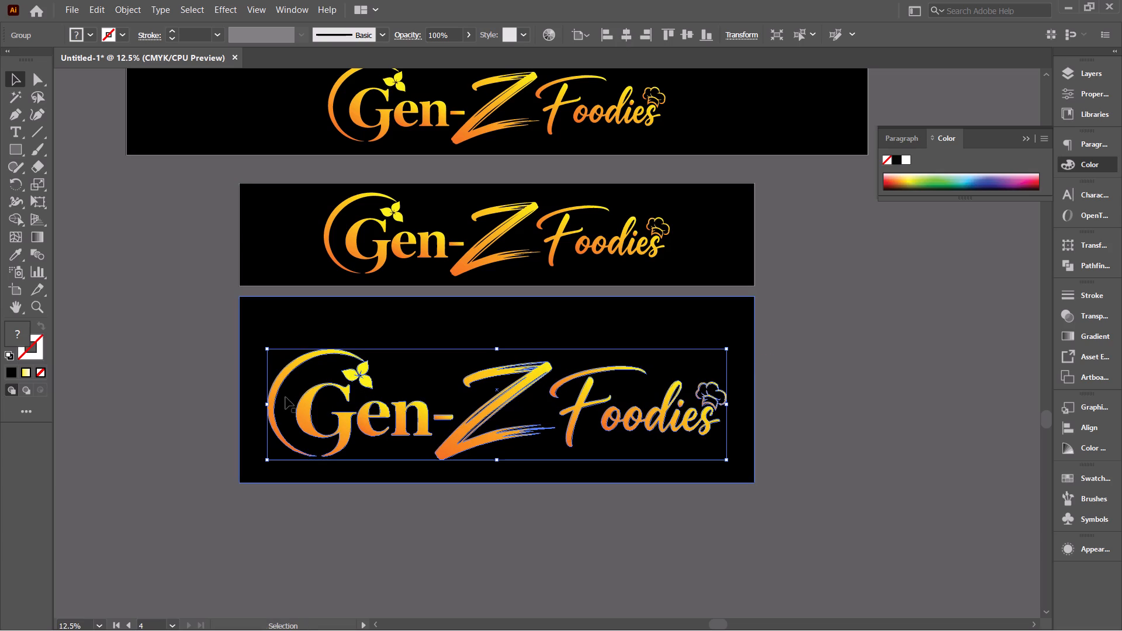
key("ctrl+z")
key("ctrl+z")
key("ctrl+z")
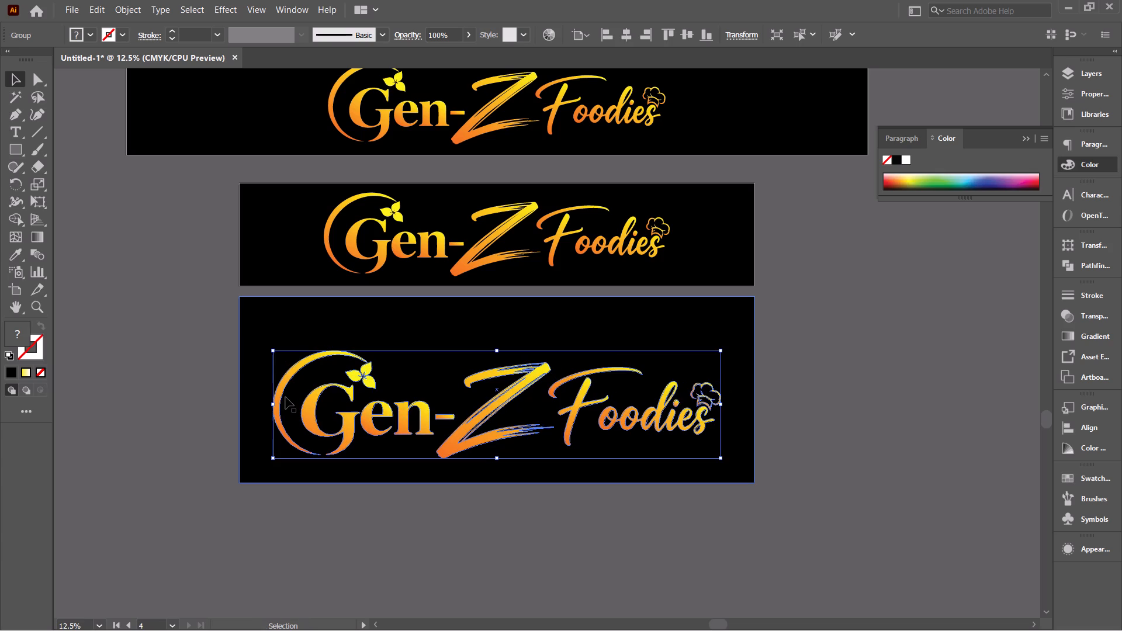
Centre the fourth banner's logo group horizontally on its artboard.
triple_click(631, 32)
triple_click(631, 32)
double_click(631, 32)
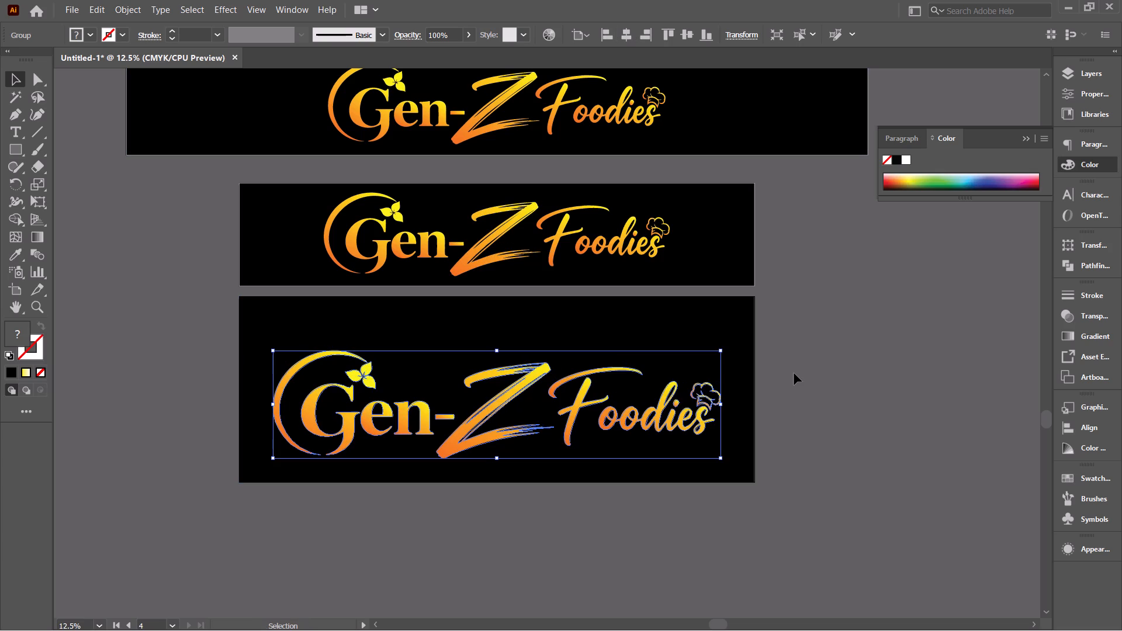
Review the dimensions of the second, third and fourth banner artboards one by one.
left_click(794, 373)
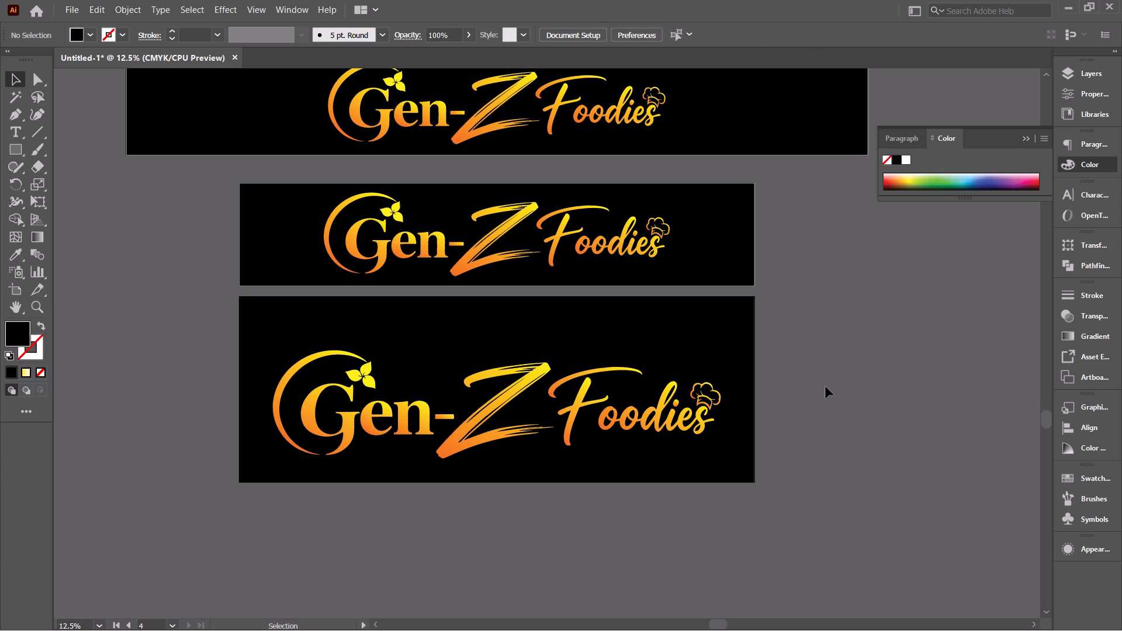
scroll(765, 355, "down", 2, "ctrl+alt")
left_click(17, 287)
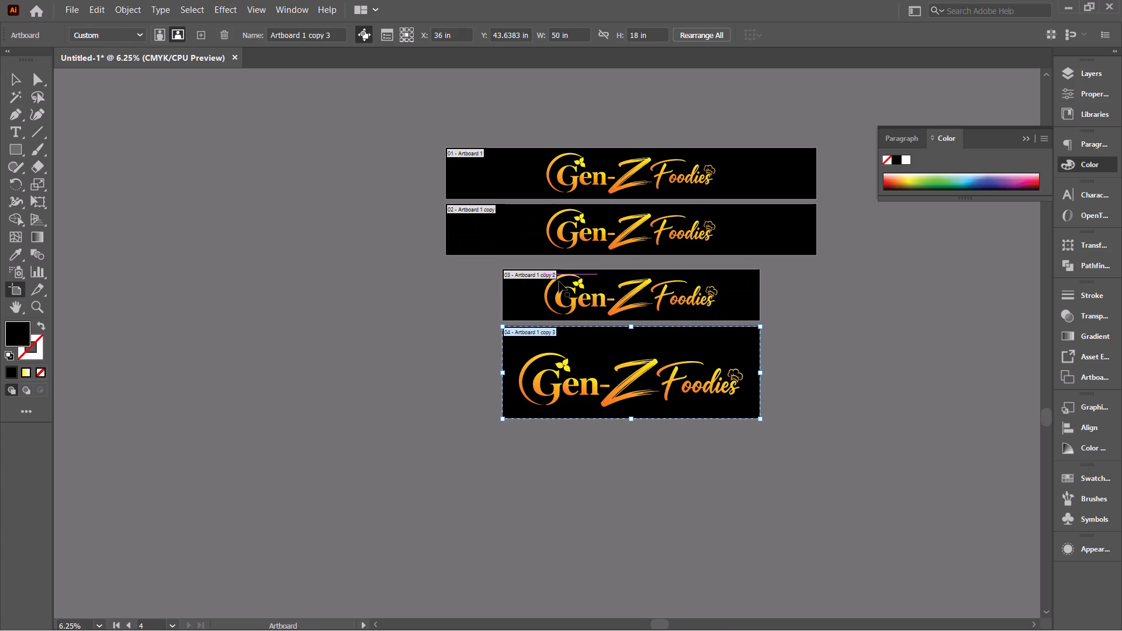
left_click(515, 300)
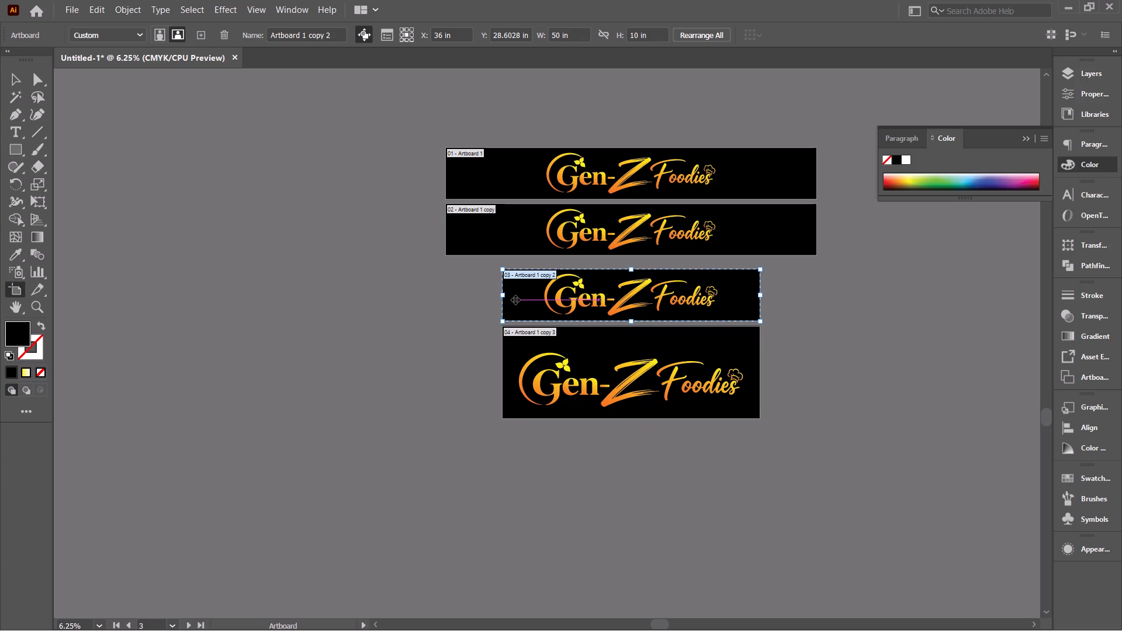
left_click(509, 344)
left_click(520, 310)
left_click(505, 234)
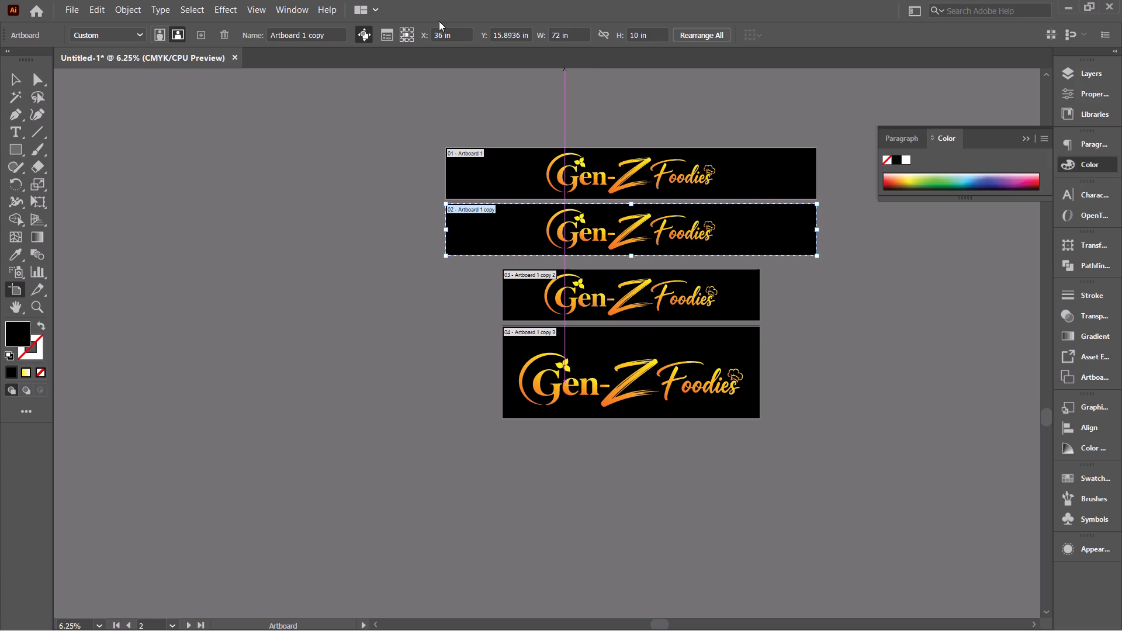
left_click(13, 71)
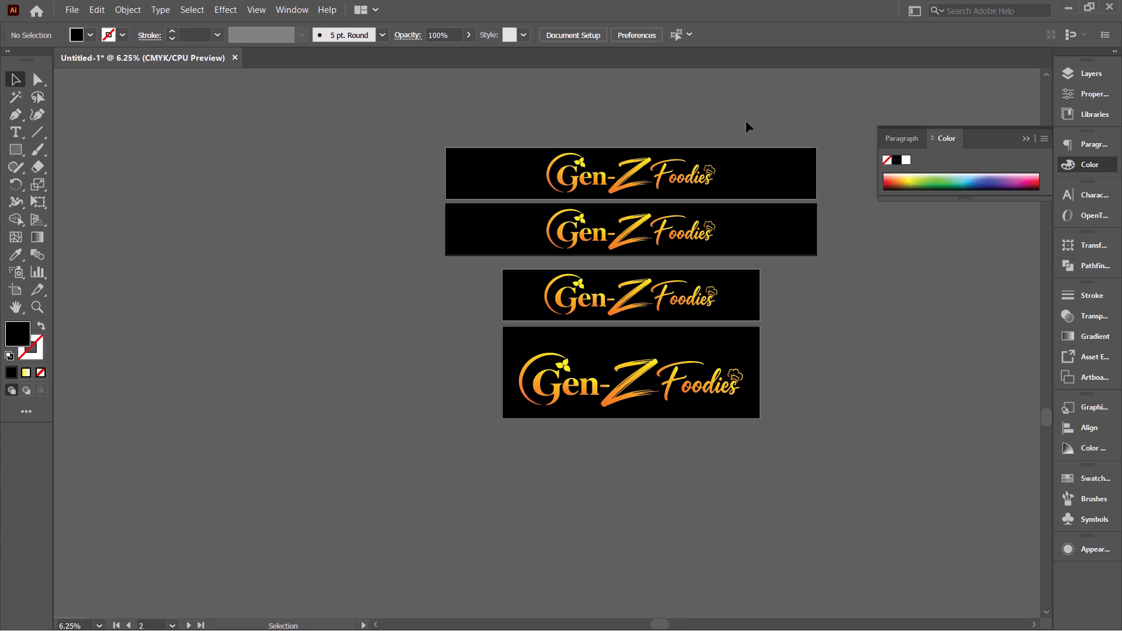
Collapse the expanded Color and Paragraph palette group to clear the canvas.
left_click(1026, 144)
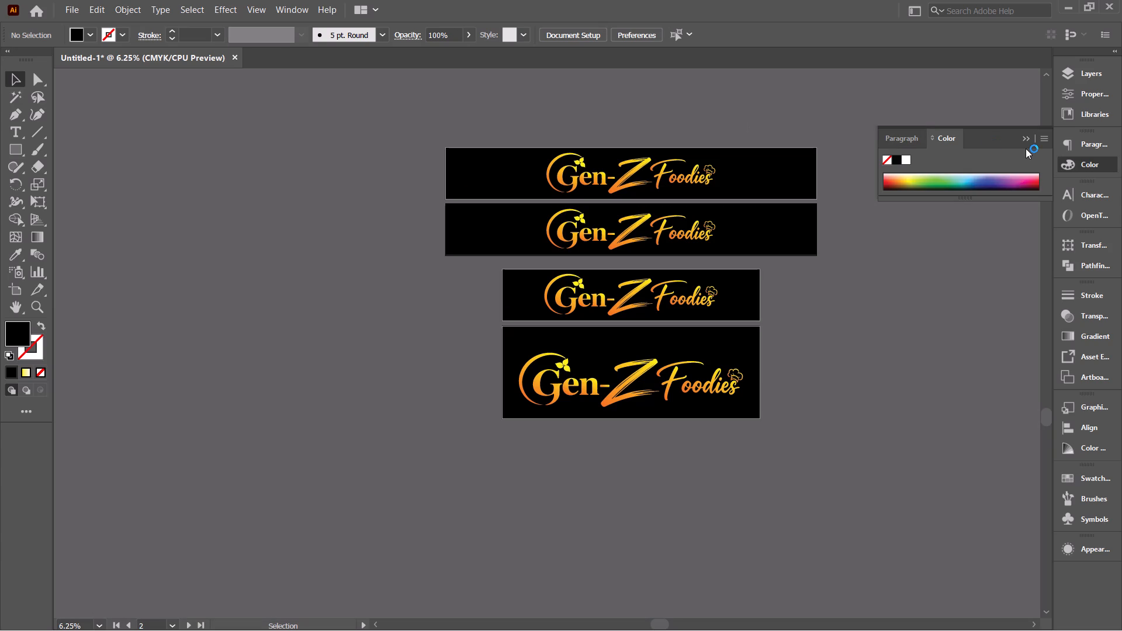
left_click(1026, 142)
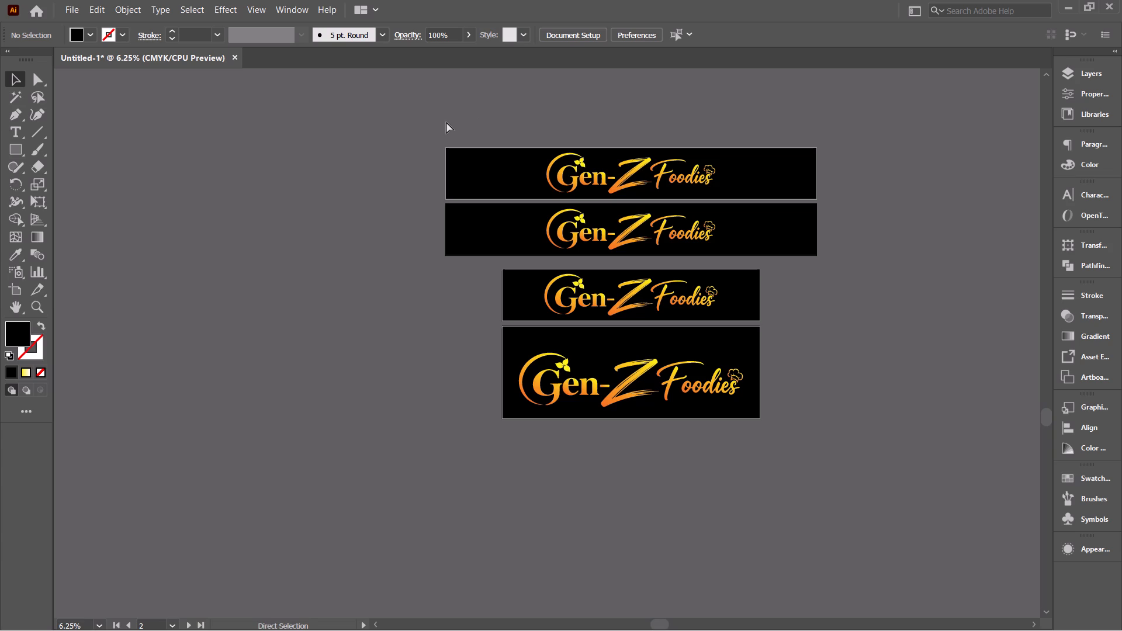
Save the document in the Awork folder as an Adobe Illustrator (AI) file named Genz Foodies Vinyl Matte.
key("ctrl+s")
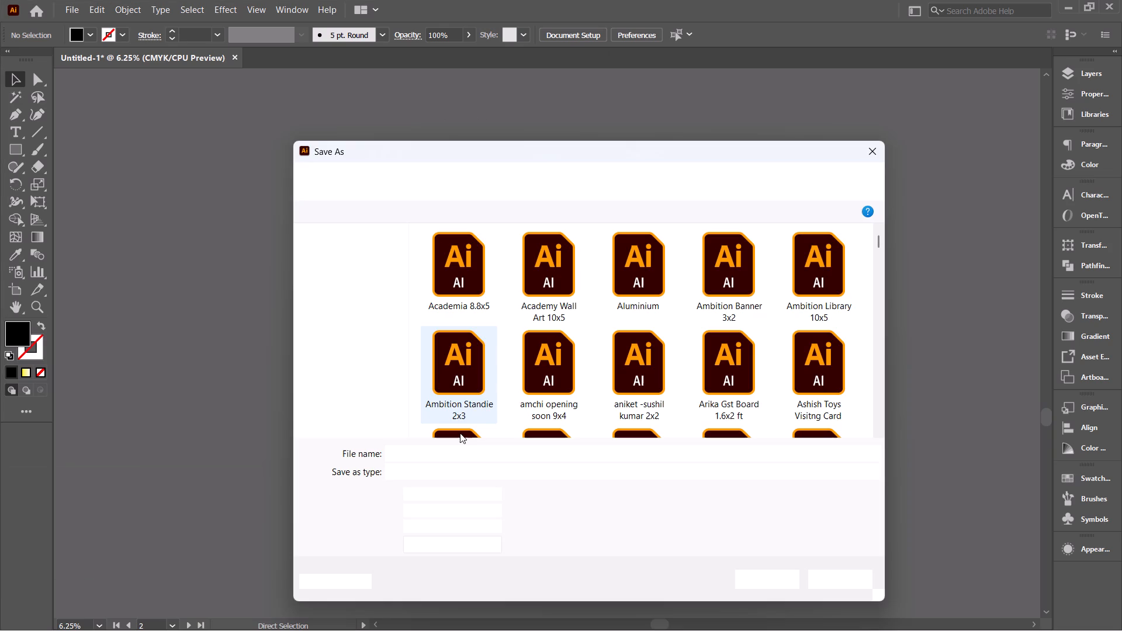
type("Genz Foodies")
key("space")
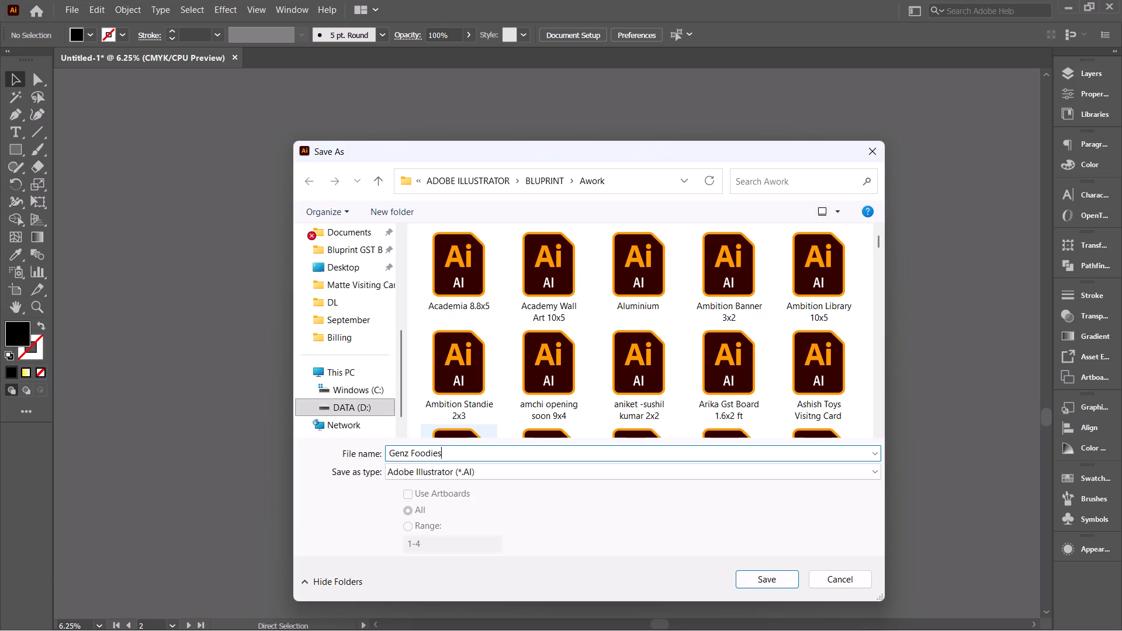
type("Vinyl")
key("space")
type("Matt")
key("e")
left_click(760, 582)
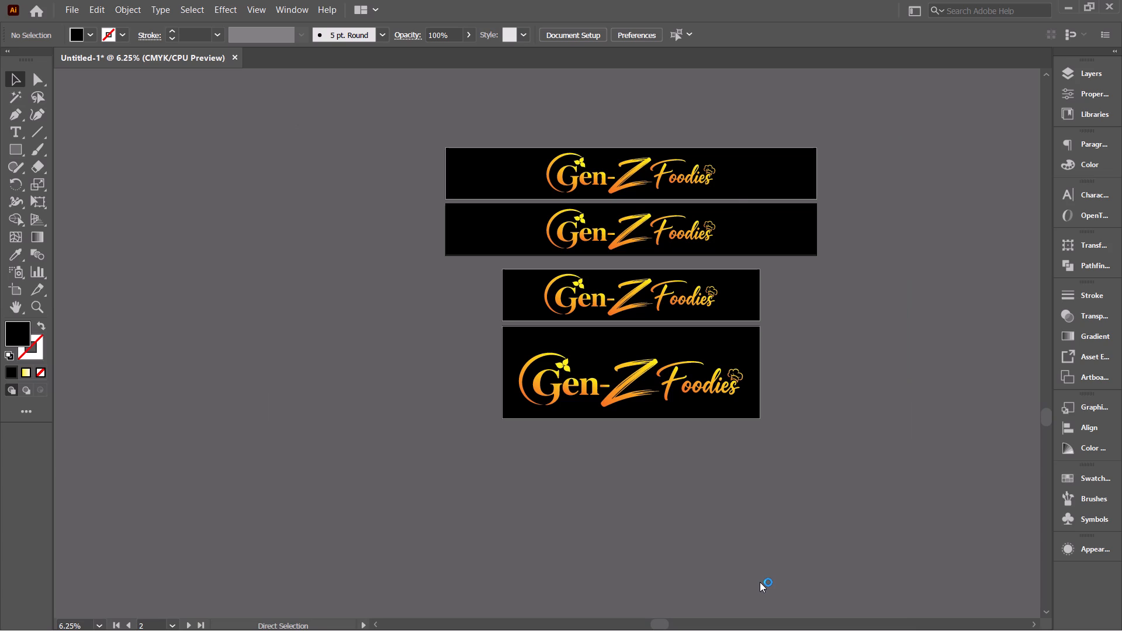
Complete the save of the Genz Foodies Vinyl Matte AI file with the save options as offered.
left_click(643, 511)
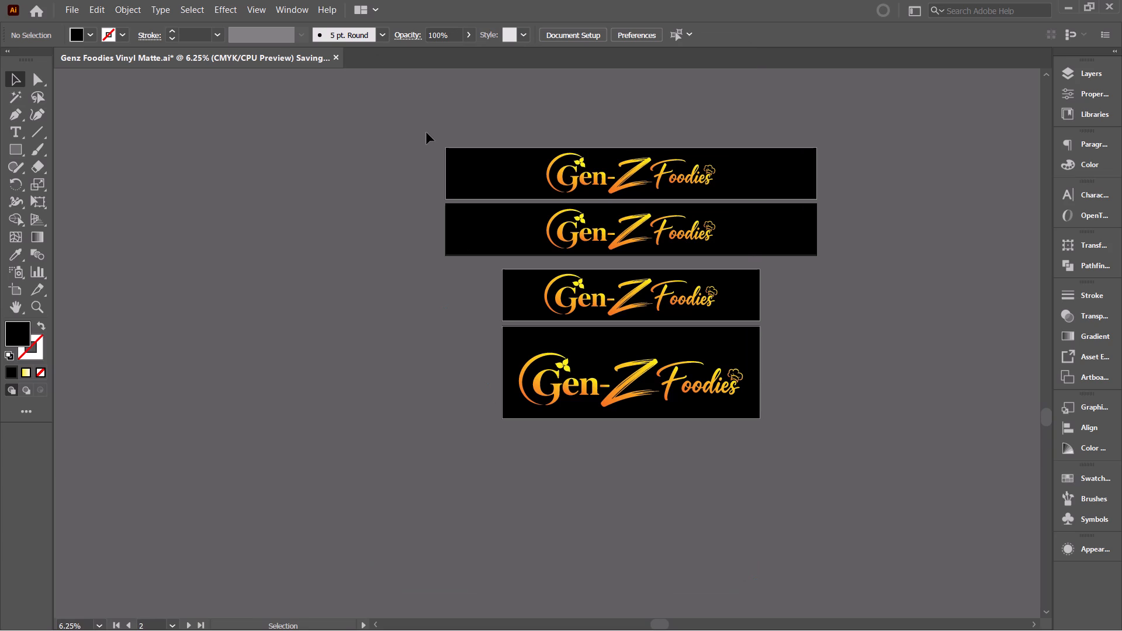
Copy all four Gen-Z Foodies banners with their black backgrounds and logos, and clear the selection.
left_click_drag(427, 133, 736, 367)
left_click_drag(736, 367, 818, 488)
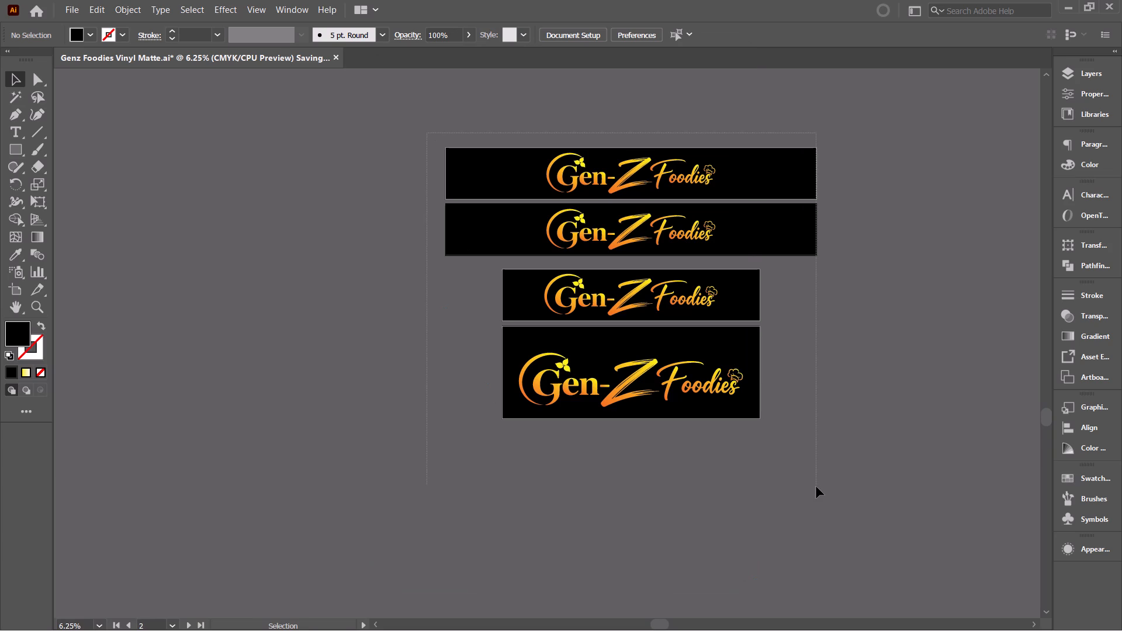
key("ctrl+c")
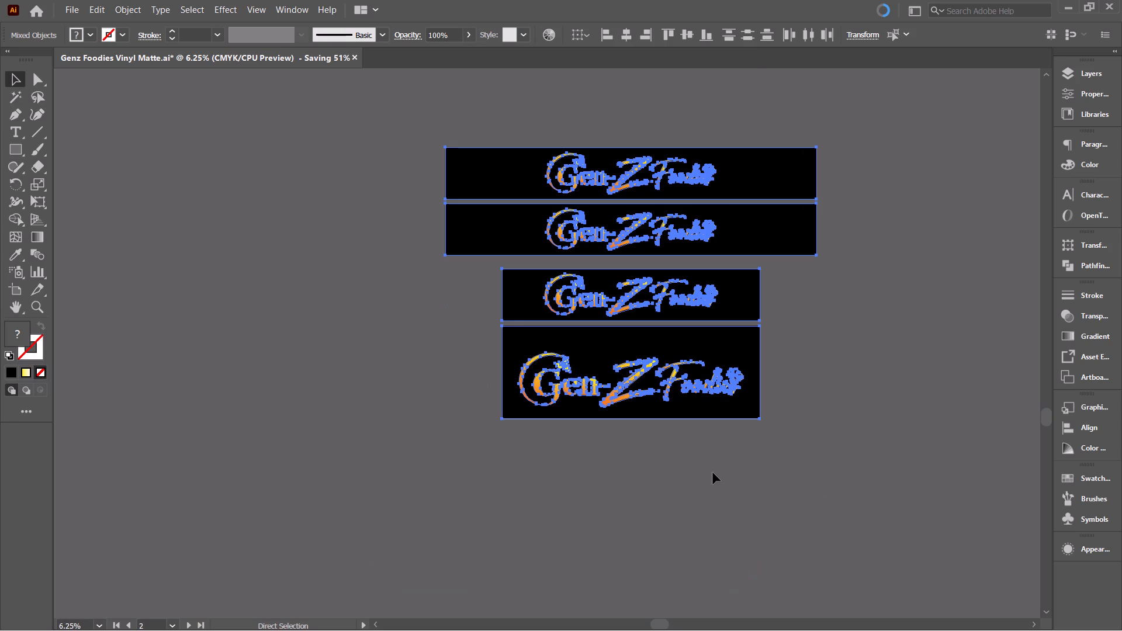
left_click(713, 473)
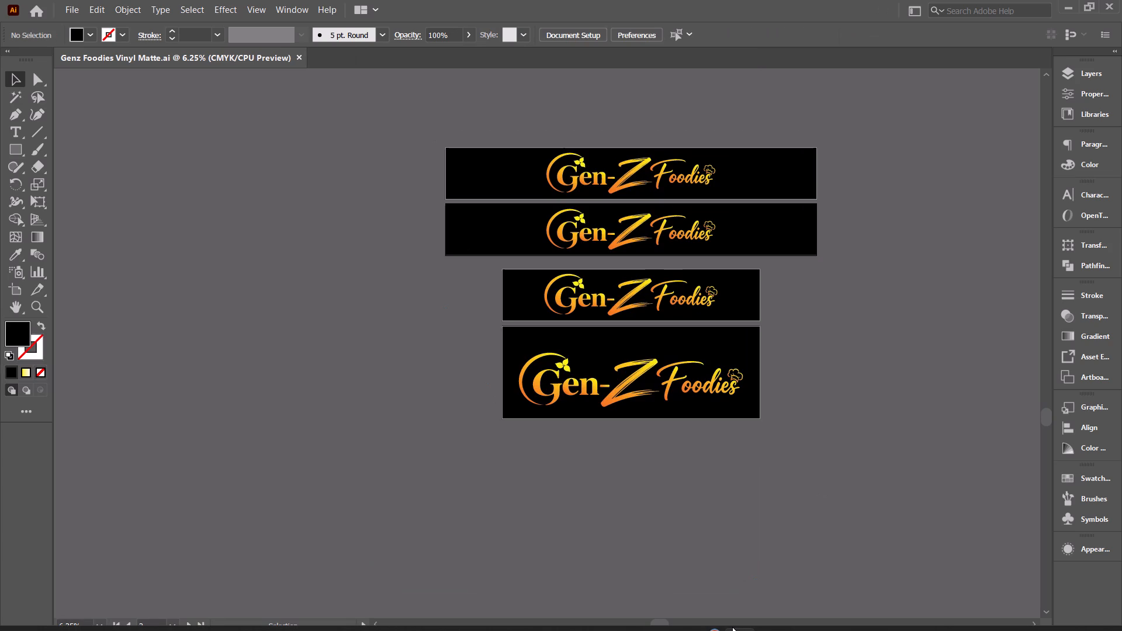
Switch to Google Chrome and enter "wha" as the address in a new tab.
left_click(712, 617)
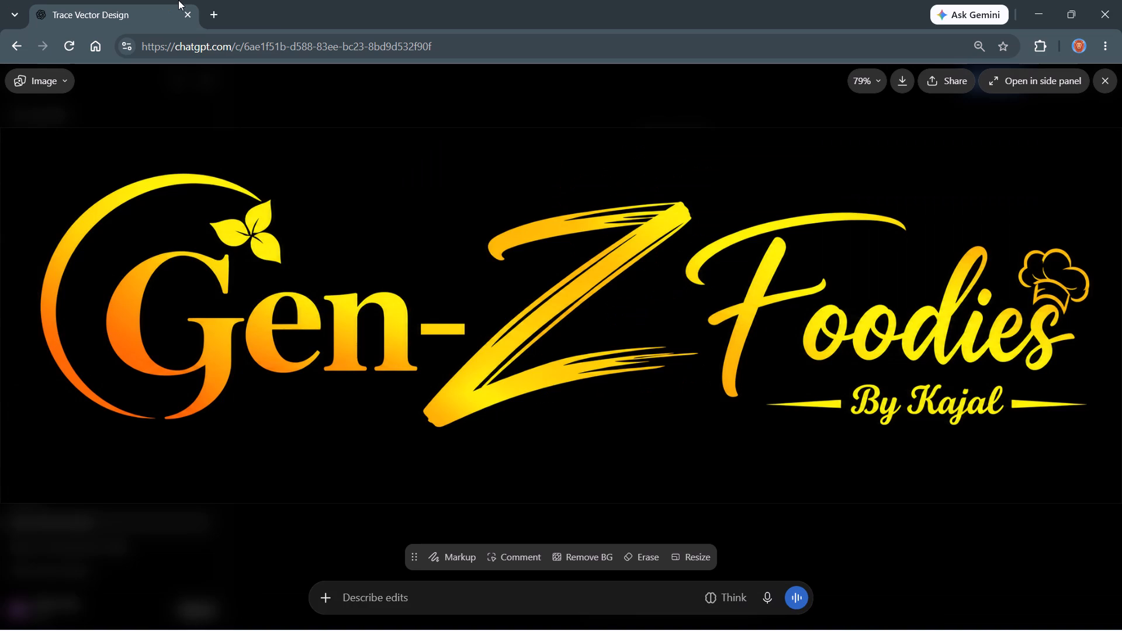
left_click(213, 11)
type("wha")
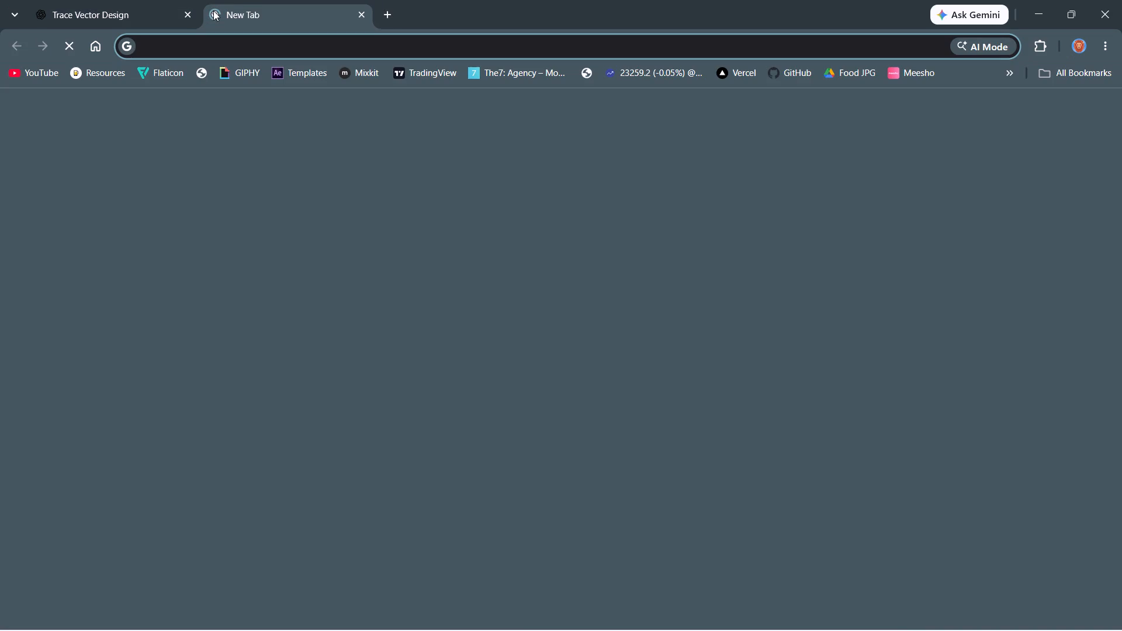